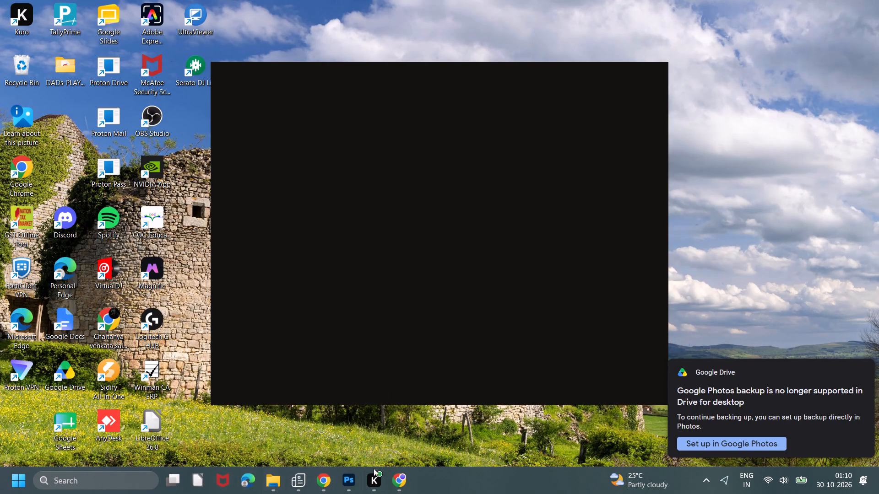
Open File Explorer and browse to the Photoshop folder in My Drive on Google Drive (G:).
{"action": "left_click", "coordinate": [277, 481]}
{"action": "scroll", "coordinate": [45, 349], "scroll_direction": "down", "scroll_amount": 4}
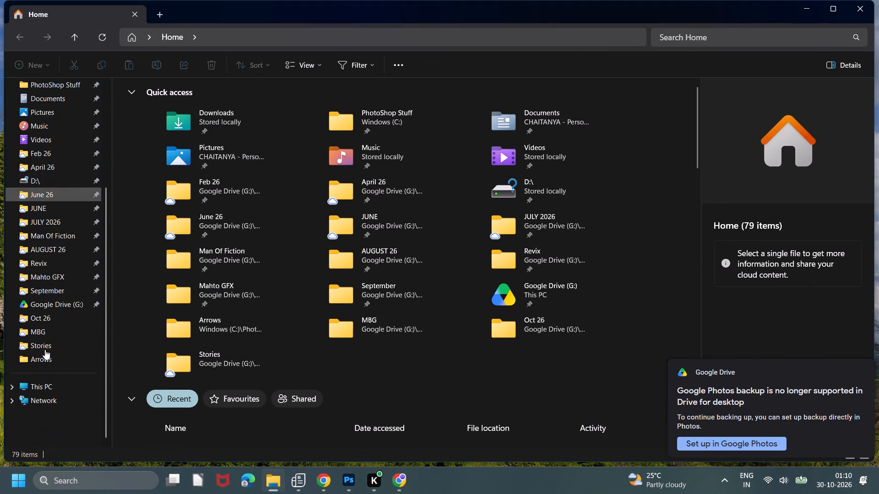
{"action": "left_click", "coordinate": [58, 236]}
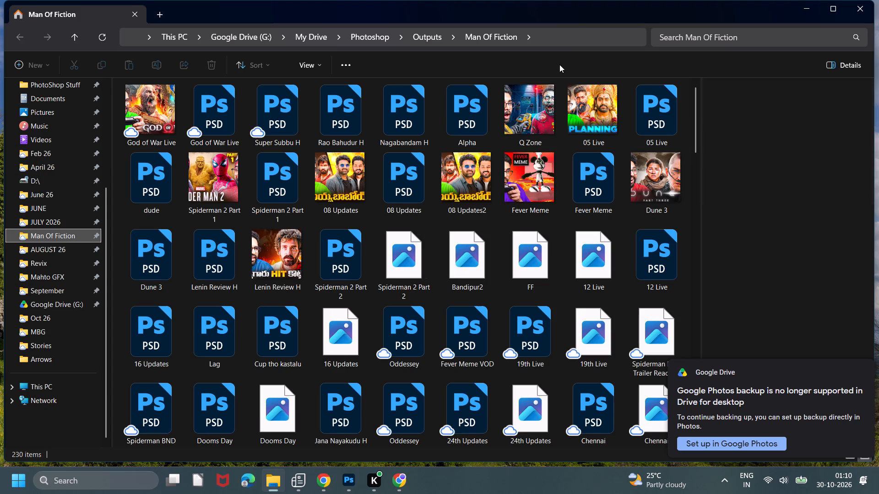
{"action": "left_click", "coordinate": [375, 37]}
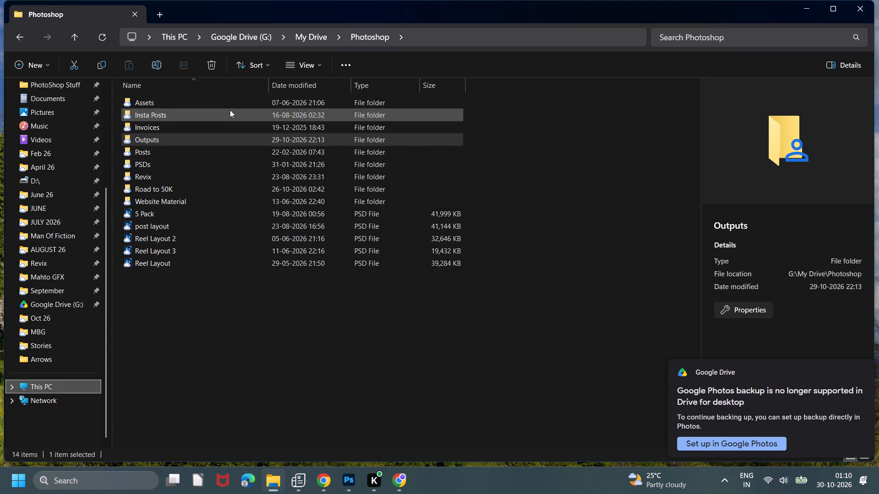
{"action": "left_click", "coordinate": [308, 32]}
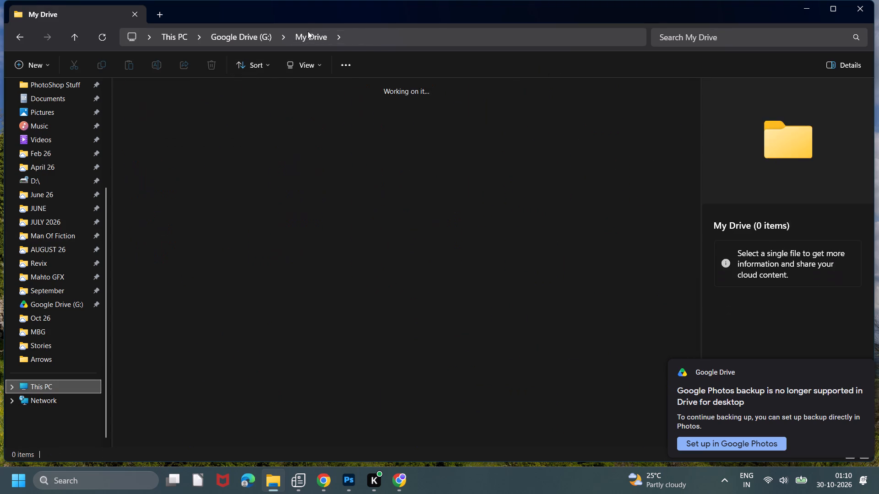
{"action": "left_click", "coordinate": [343, 38]}
{"action": "scroll", "coordinate": [361, 175], "scroll_direction": "down", "scroll_amount": 1}
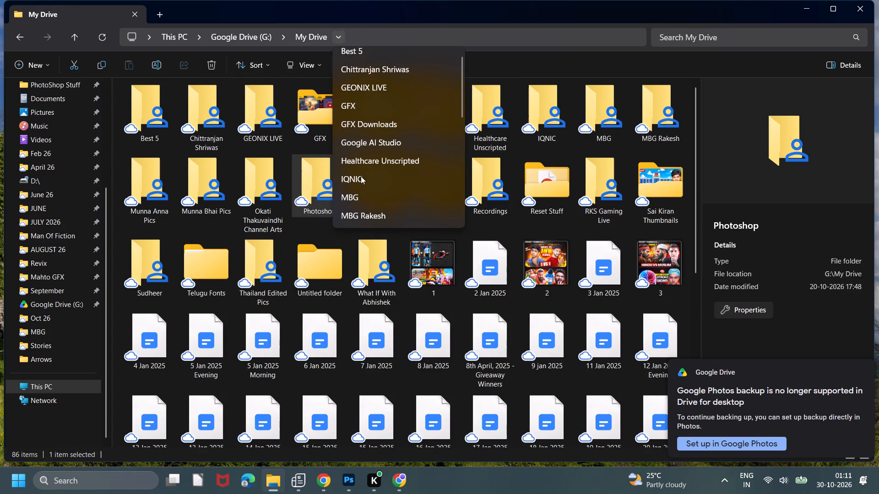
{"action": "scroll", "coordinate": [361, 176], "scroll_direction": "down", "scroll_amount": 4}
{"action": "left_click", "coordinate": [360, 161]}
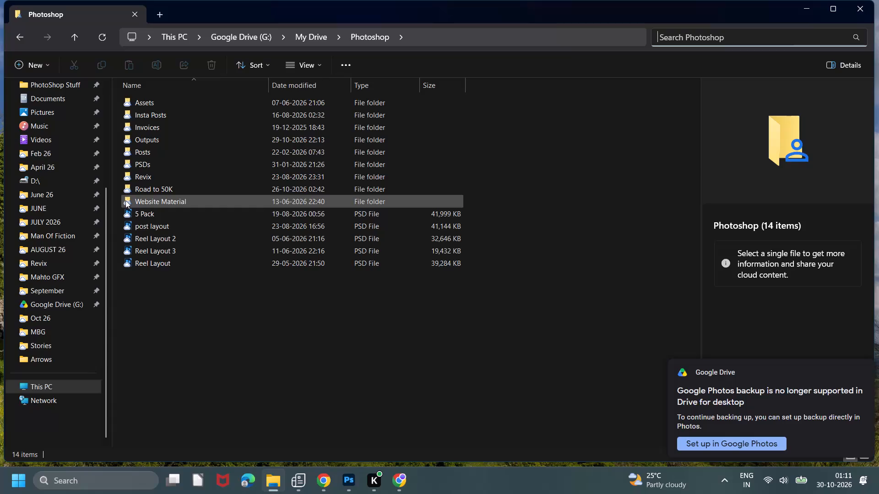
Look through the Assets and Insta Posts folders, and check the 5 Pack and post layout PSD files.
{"action": "double_click", "coordinate": [141, 97]}
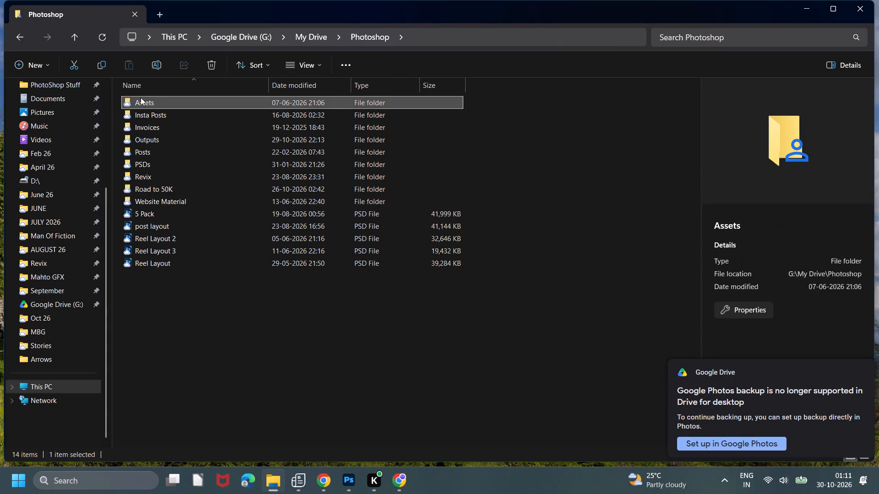
{"action": "left_click", "coordinate": [17, 33]}
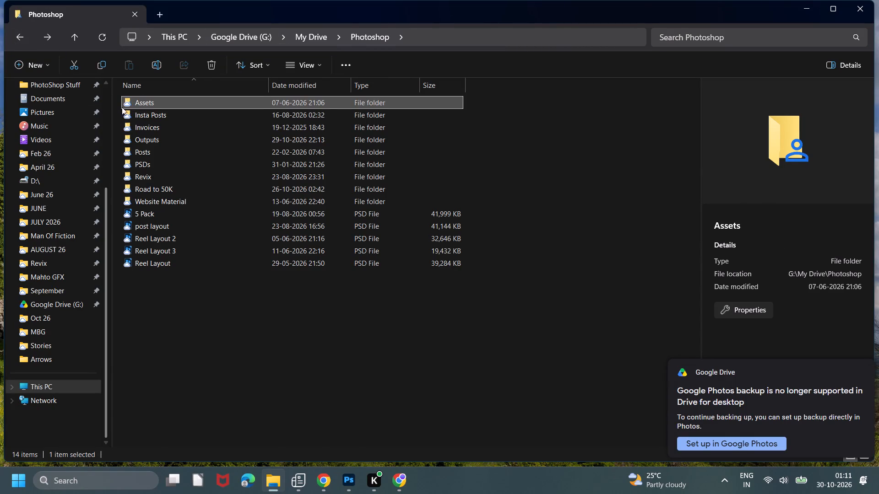
{"action": "double_click", "coordinate": [140, 113]}
{"action": "left_click", "coordinate": [22, 39]}
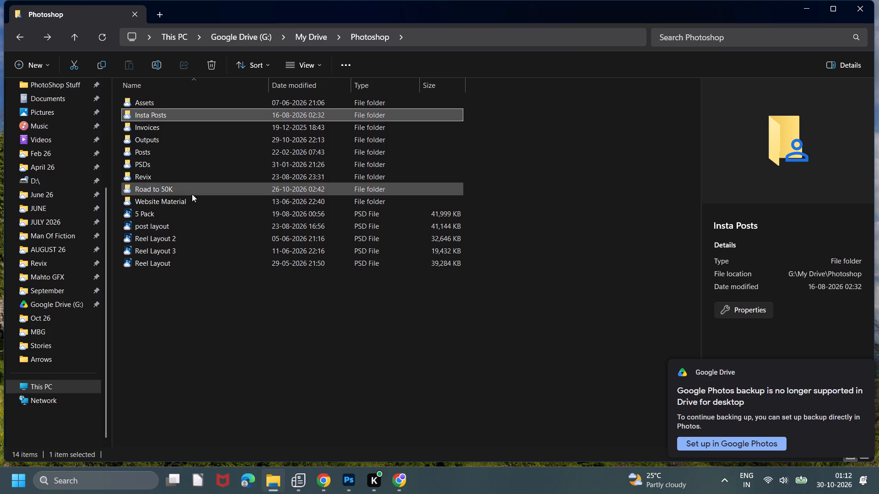
{"action": "left_click", "coordinate": [193, 210]}
{"action": "left_click", "coordinate": [203, 225]}
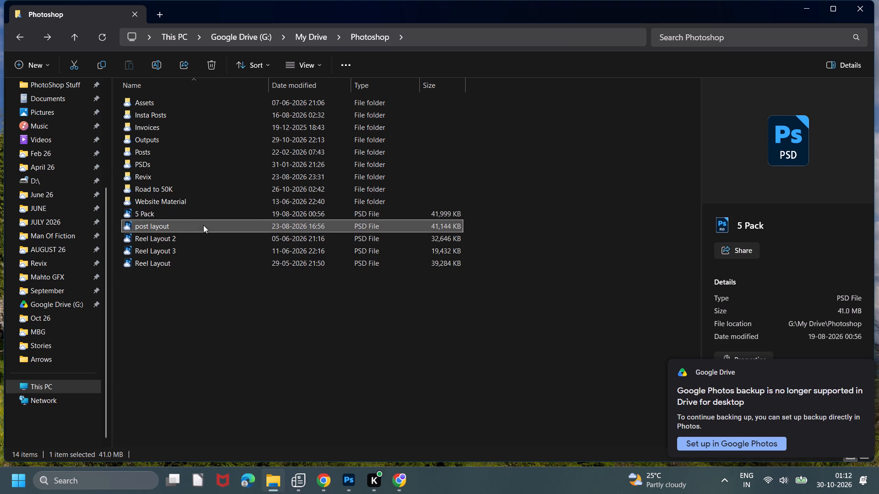
View the Documentary After image from Website Material's BEFORE vs AFTER folder at full window size, and close it.
{"action": "left_click", "coordinate": [204, 202]}
{"action": "left_click", "coordinate": [204, 202]}
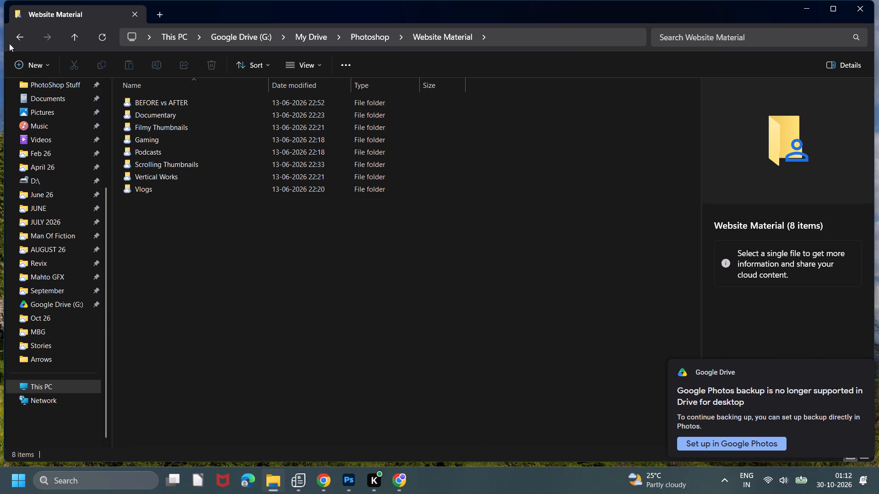
{"action": "double_click", "coordinate": [154, 104]}
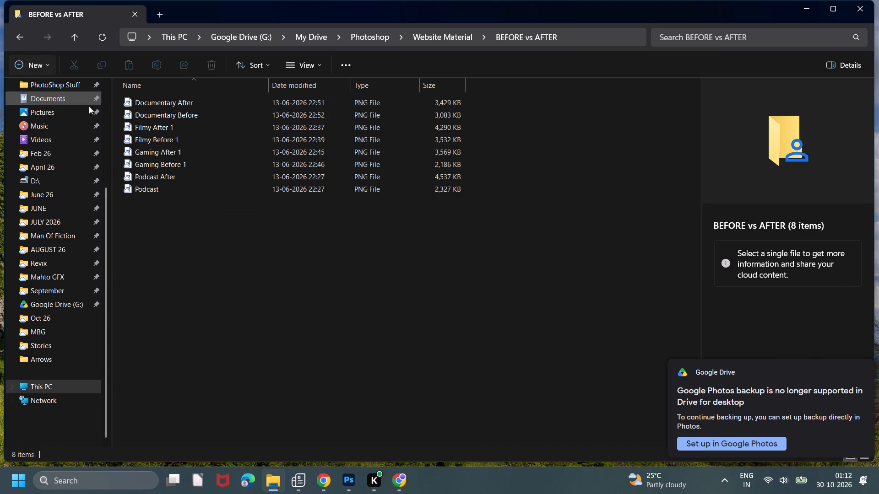
{"action": "left_click", "coordinate": [145, 103]}
{"action": "double_click", "coordinate": [146, 103]}
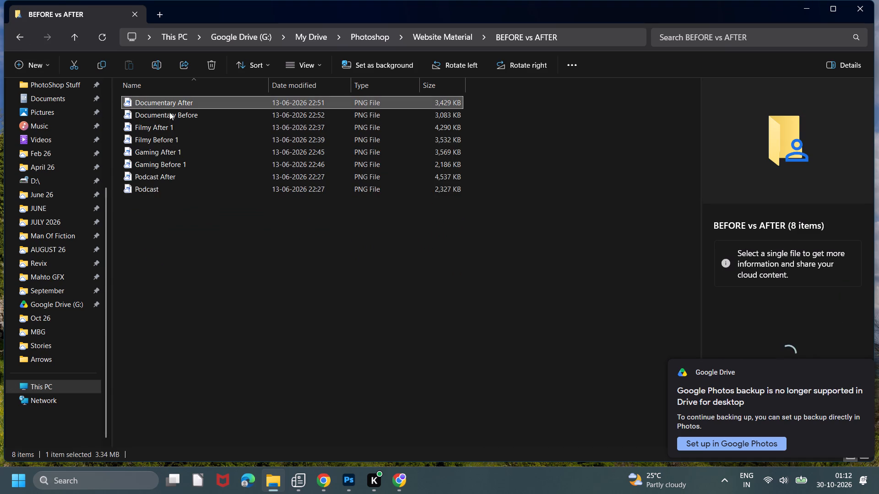
{"action": "scroll", "coordinate": [437, 252], "scroll_direction": "down", "scroll_amount": 4}
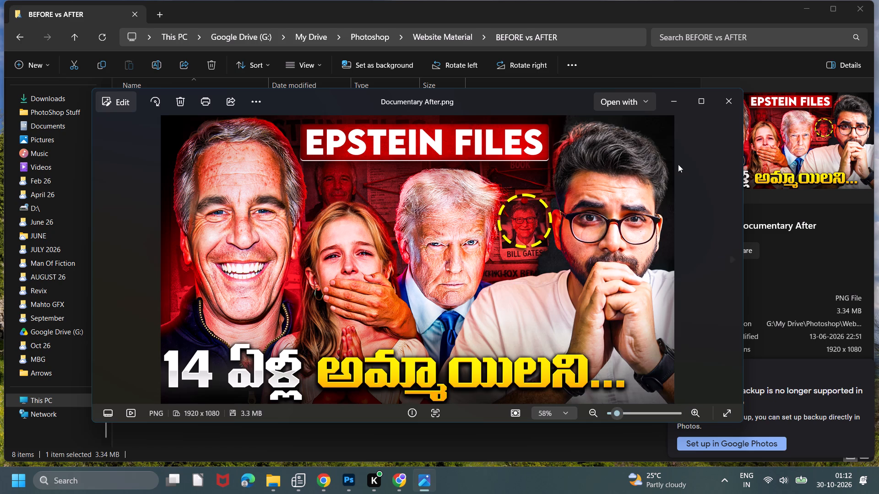
{"action": "left_click", "coordinate": [715, 107]}
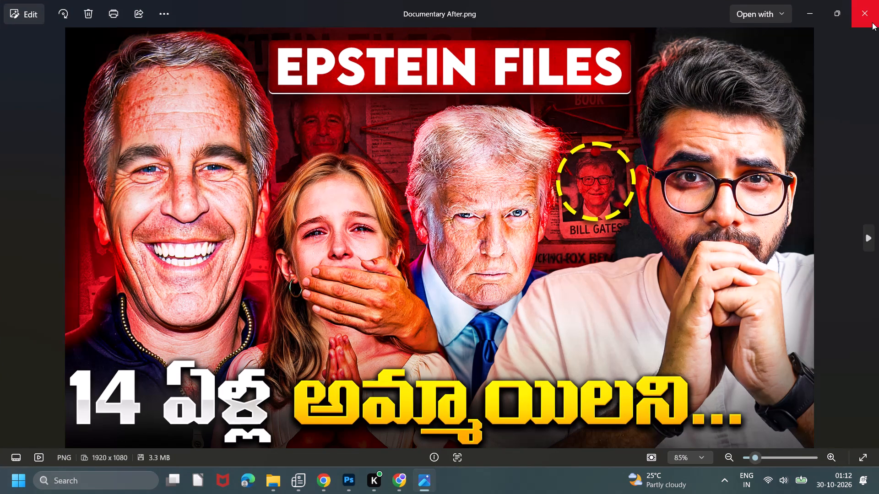
{"action": "left_click", "coordinate": [873, 22]}
Return to the main Photoshop folder and select the 5 Pack PSD file.
{"action": "left_click", "coordinate": [30, 43]}
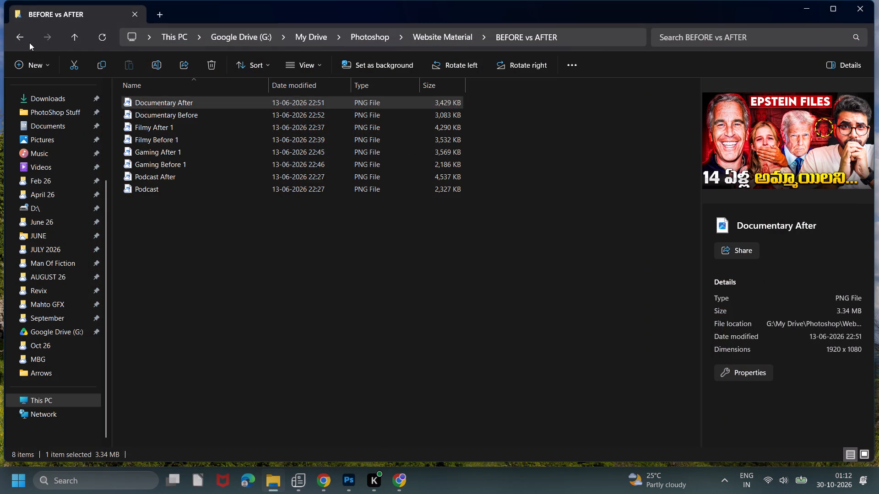
{"action": "left_click", "coordinate": [25, 41]}
{"action": "left_click", "coordinate": [25, 41]}
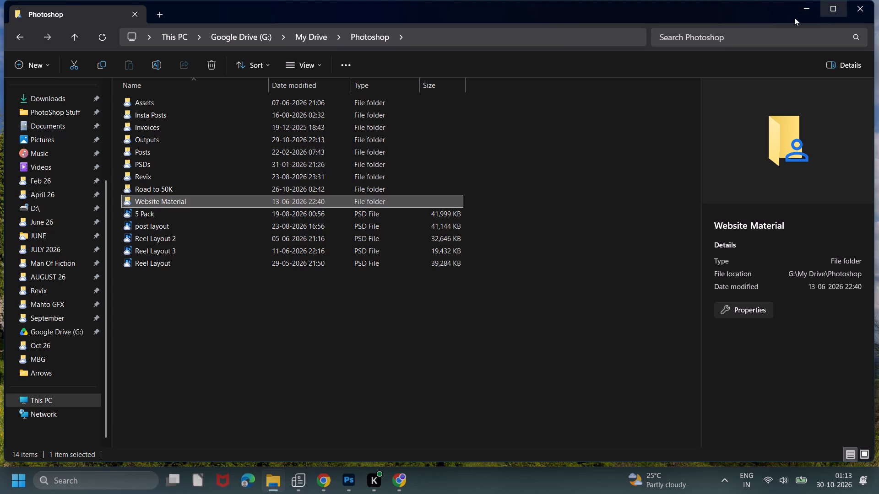
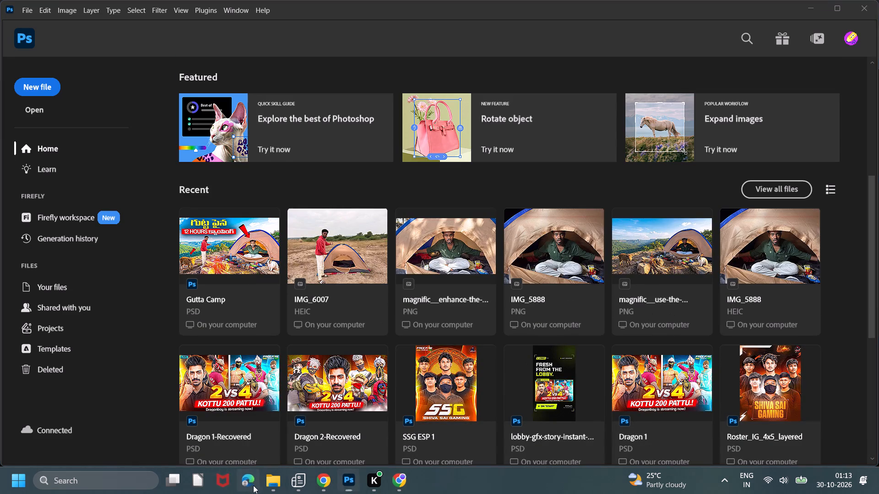
{"action": "left_click", "coordinate": [267, 486]}
{"action": "double_click", "coordinate": [157, 190]}
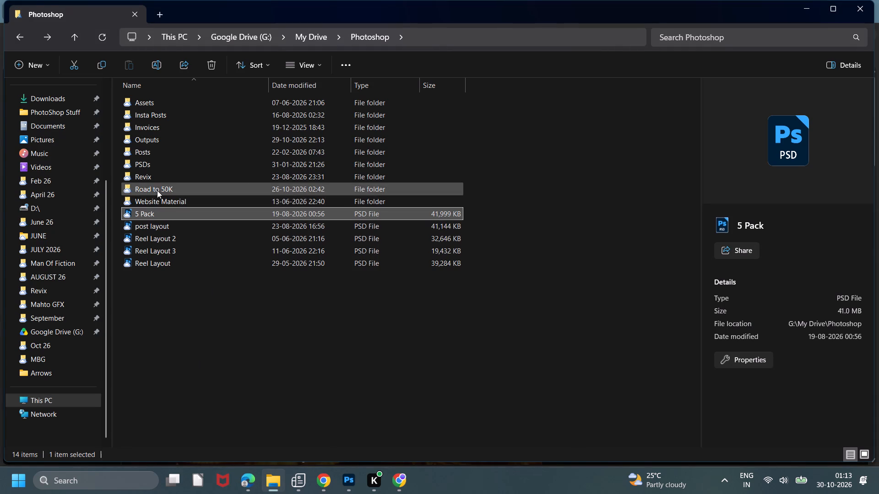
{"action": "double_click", "coordinate": [219, 101]}
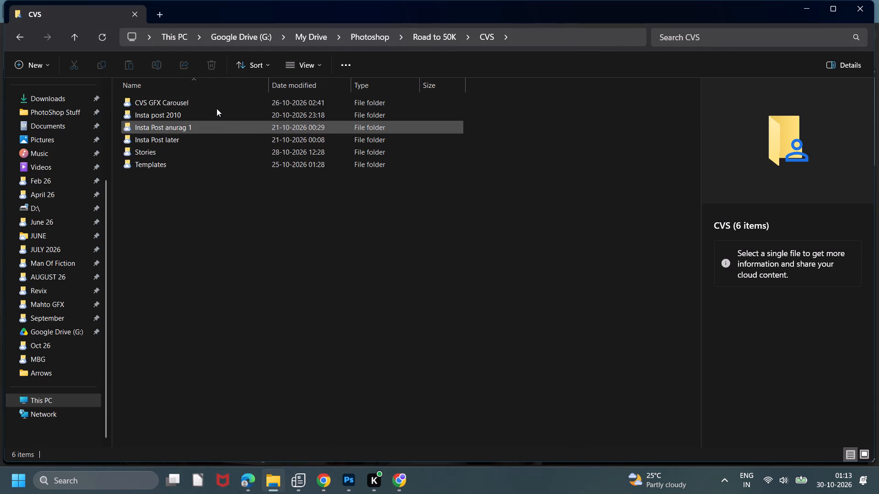
{"action": "left_click", "coordinate": [171, 102]}
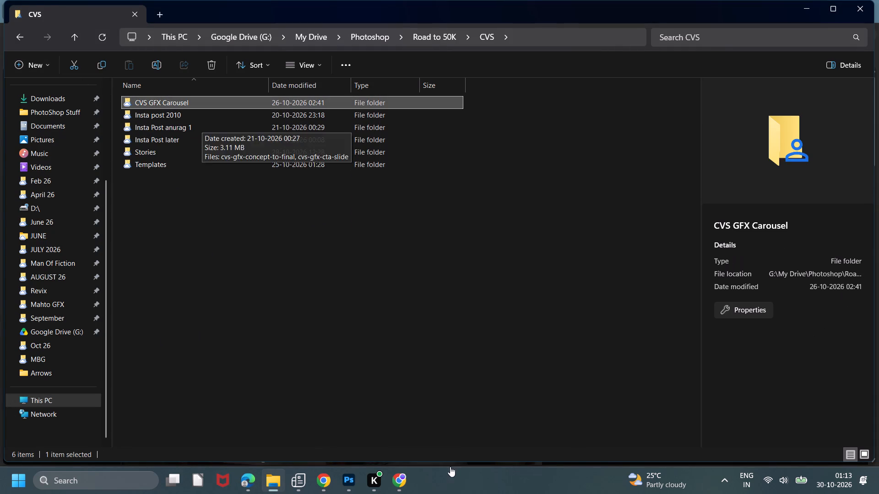
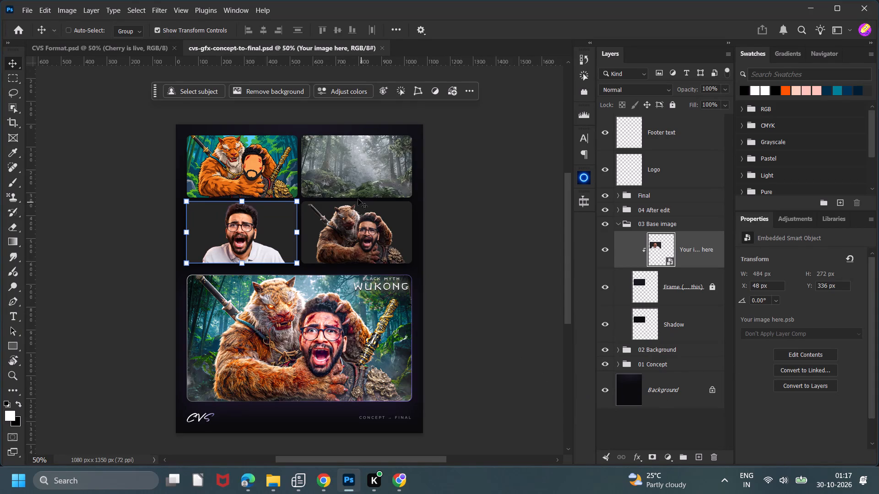
Open the cvs-gfx-cta-slide PSD from the Templates folder in File Explorer and quick-export it as a PNG into the BMW folder.
{"action": "left_click", "coordinate": [275, 487]}
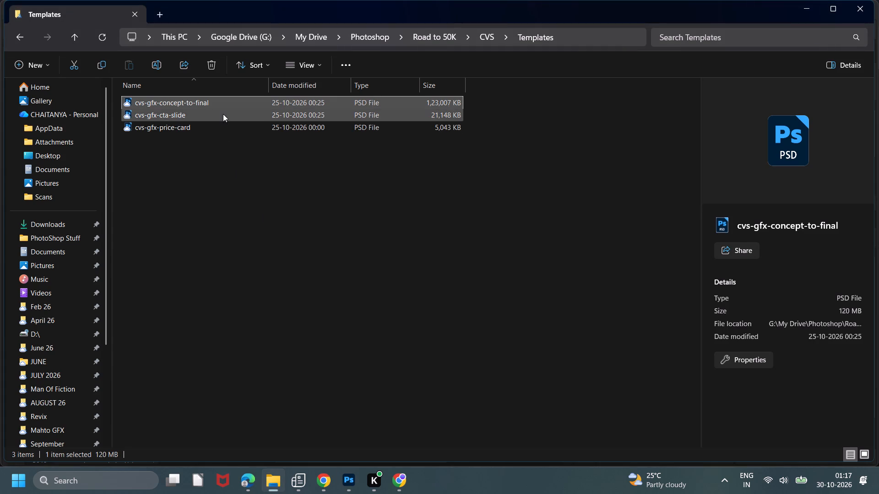
{"action": "double_click", "coordinate": [223, 113]}
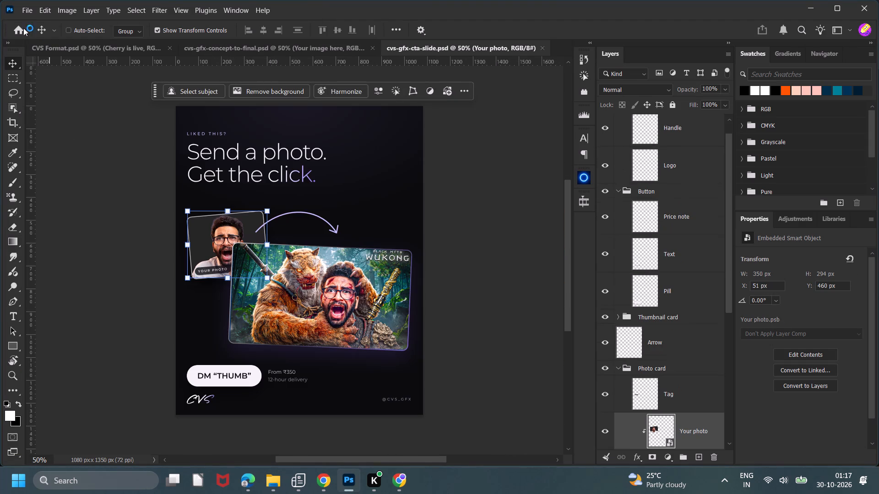
{"action": "left_click", "coordinate": [26, 11]}
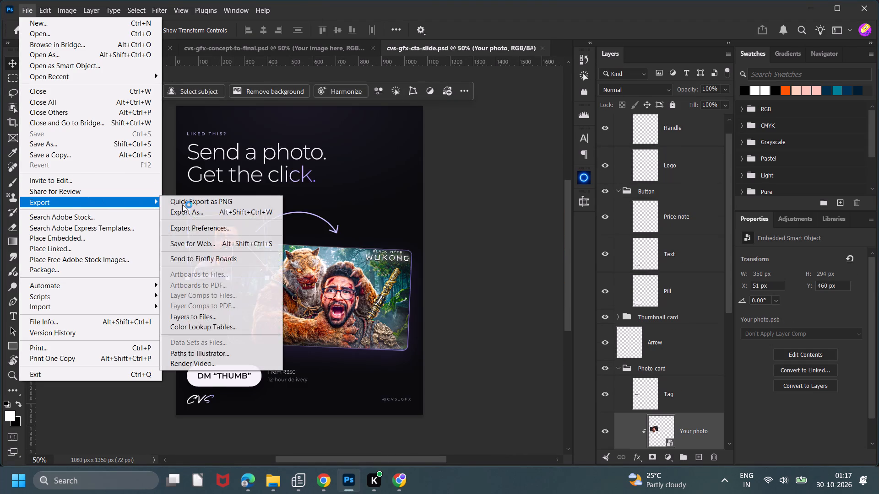
{"action": "left_click", "coordinate": [182, 204]}
{"action": "left_click", "coordinate": [357, 317]}
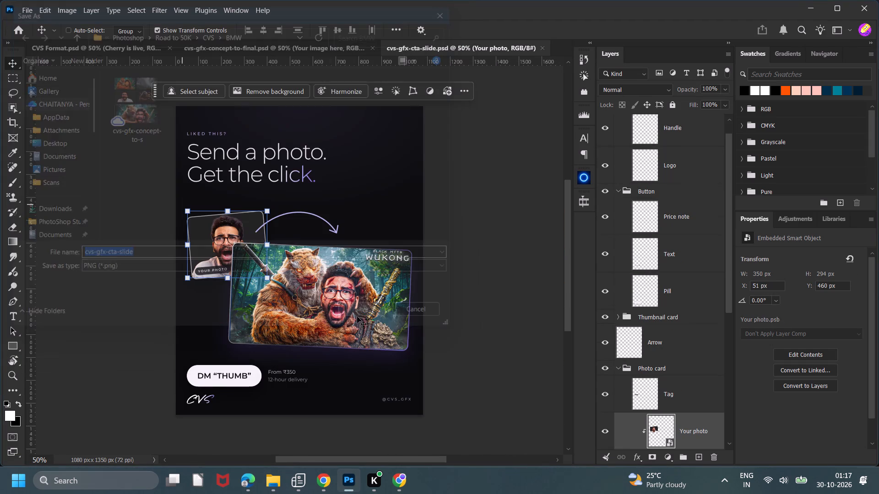
Open the cvs-gfx-price-card PSD from the Templates folder in File Explorer and quick-export it as a PNG into the BMW folder.
{"action": "left_click", "coordinate": [264, 486]}
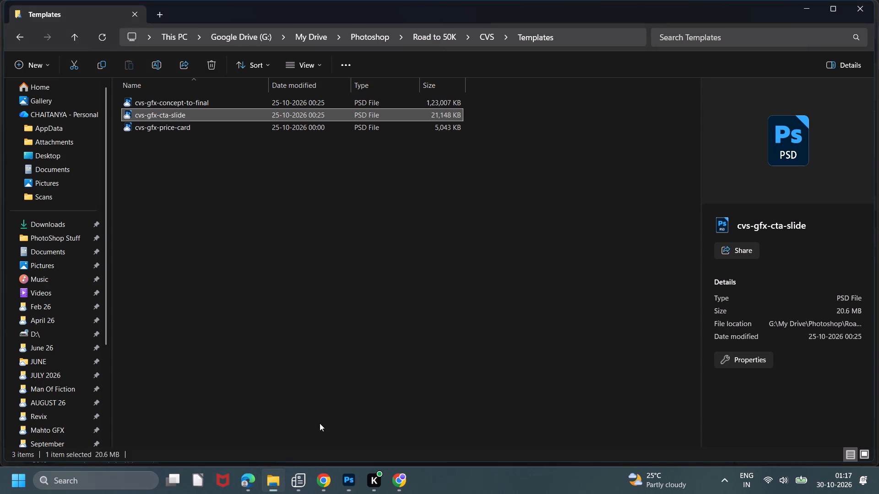
{"action": "left_click", "coordinate": [332, 134]}
{"action": "double_click", "coordinate": [331, 131]}
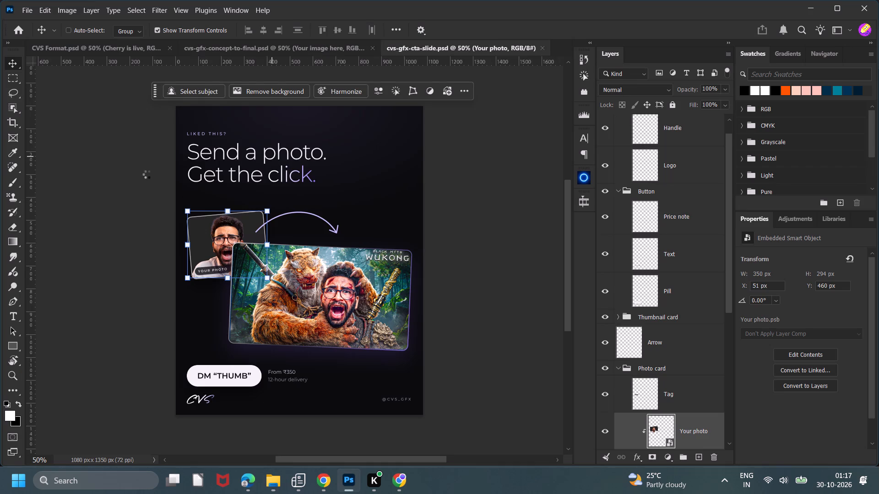
{"action": "left_click", "coordinate": [31, 14]}
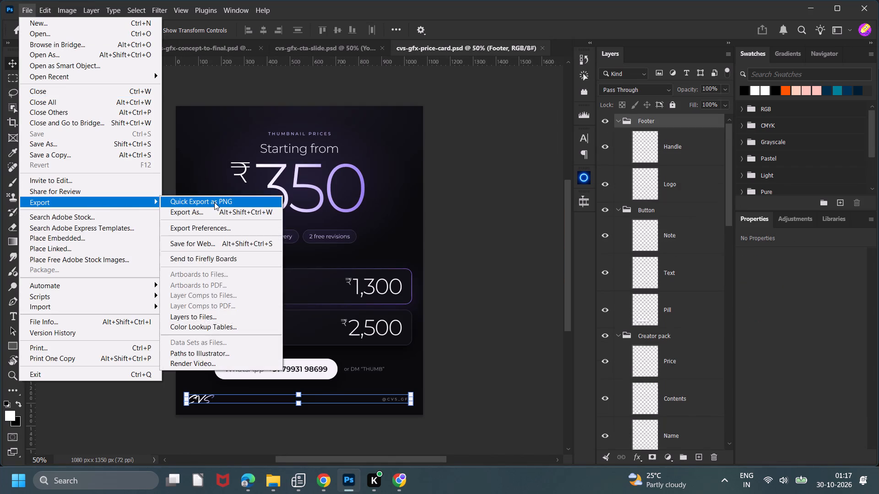
{"action": "left_click", "coordinate": [214, 201]}
{"action": "left_click", "coordinate": [377, 309]}
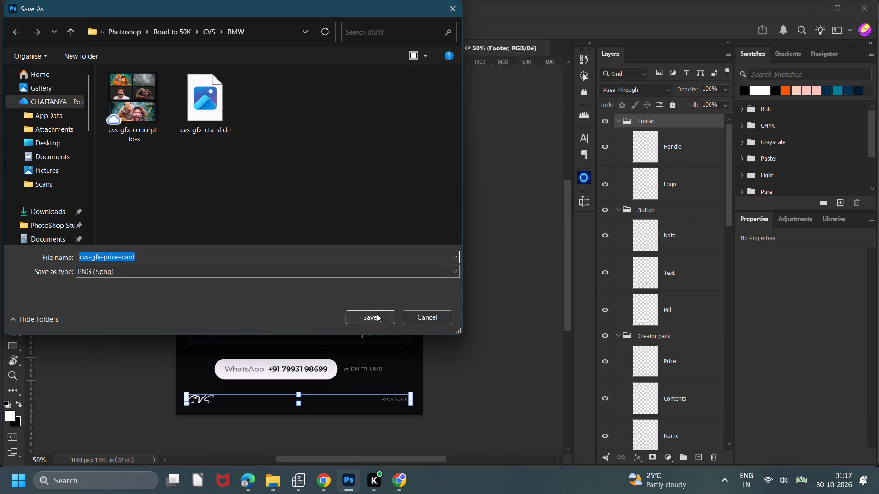
{"action": "left_click", "coordinate": [377, 315]}
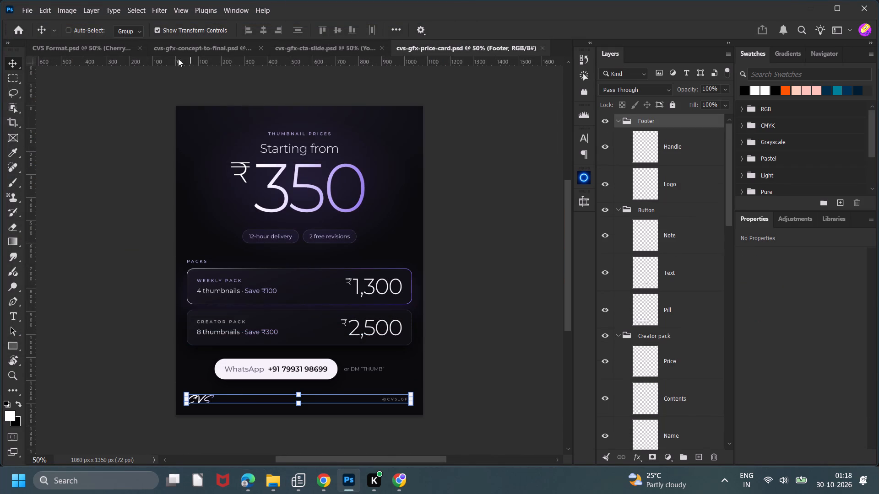
Return to the cvs-gfx-concept-to-final document and select its 02 Background layer group.
{"action": "left_click", "coordinate": [158, 51]}
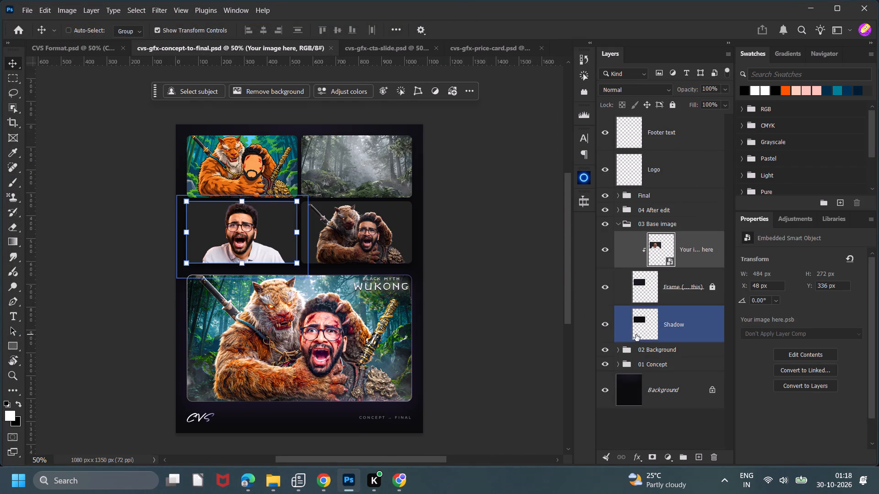
{"action": "left_click", "coordinate": [633, 360]}
{"action": "left_click", "coordinate": [639, 349]}
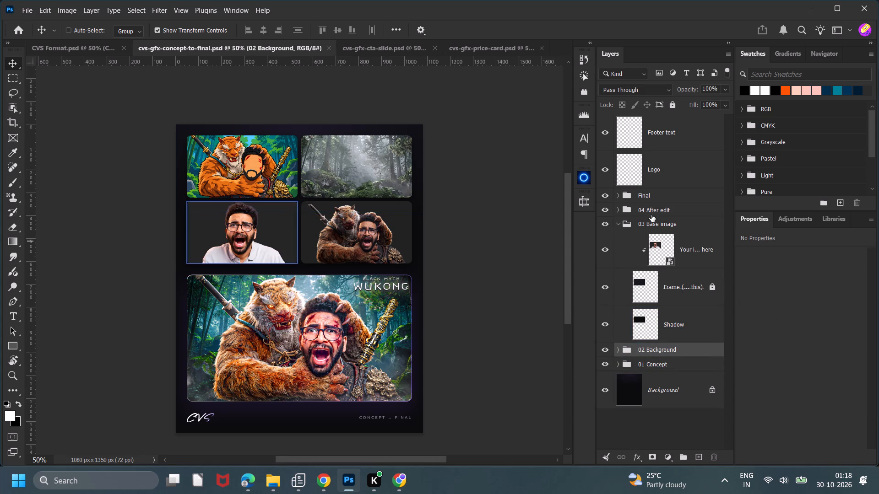
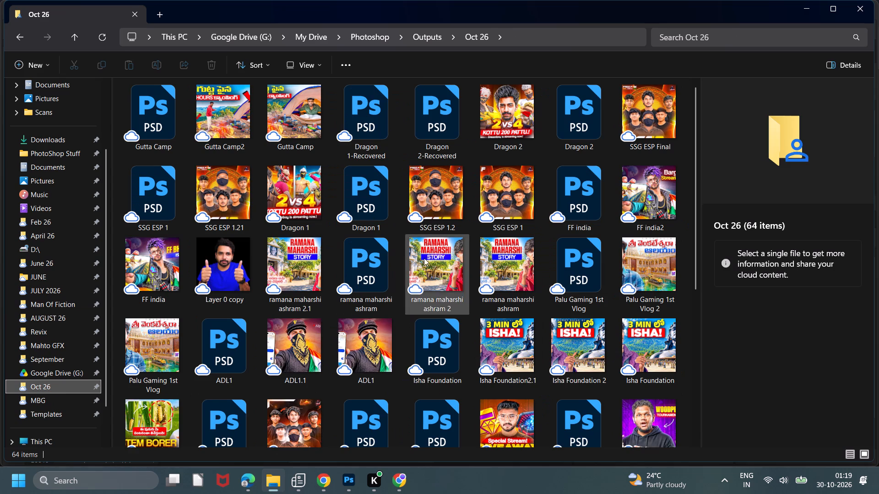
Look through the thumbnail artwork in the Oct 26, June 26 and JUNE output folders in File Explorer.
{"action": "left_click", "coordinate": [244, 193]}
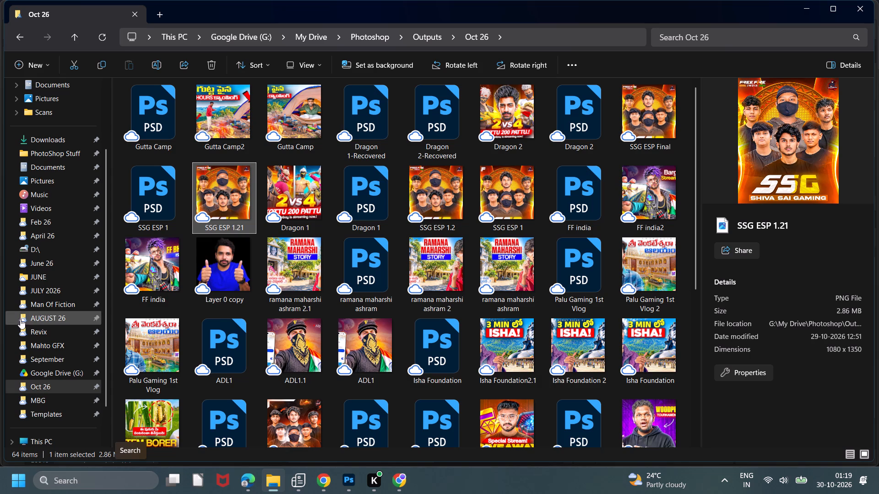
{"action": "left_click", "coordinate": [48, 266]}
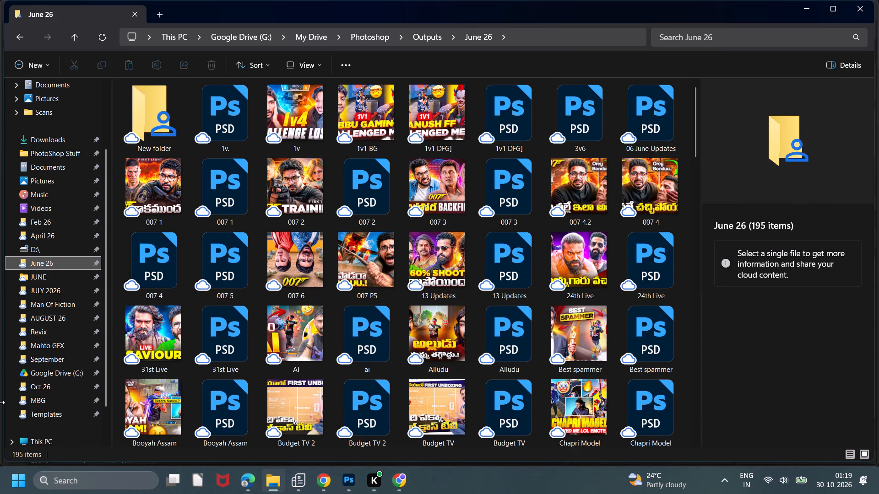
{"action": "left_click", "coordinate": [70, 278]}
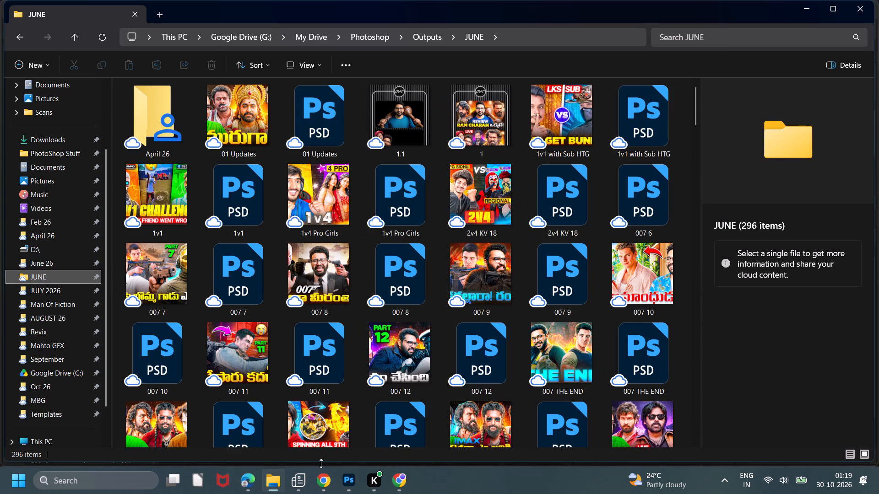
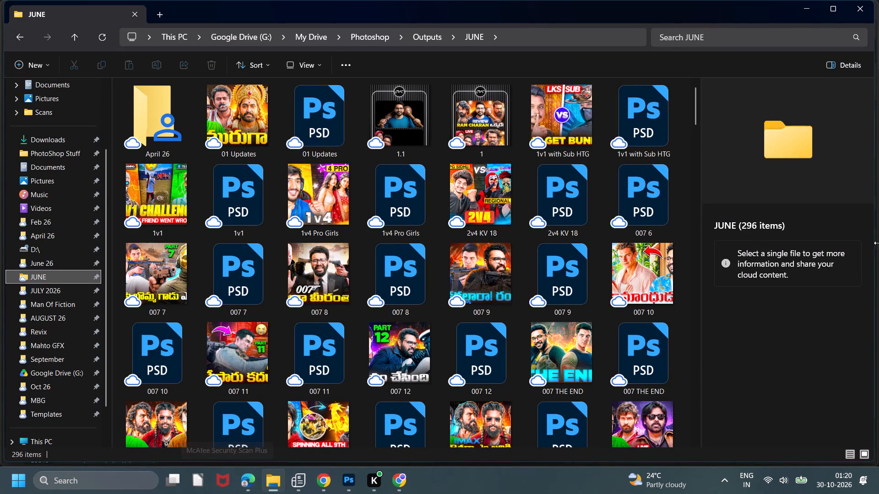
Preview the Kamla Video artwork in the JUNE folder and open the Kamla Video H PSD in Photoshop.
{"action": "scroll", "coordinate": [542, 91], "scroll_direction": "down", "scroll_amount": 3}
{"action": "scroll", "coordinate": [425, 312], "scroll_direction": "down", "scroll_amount": 2}
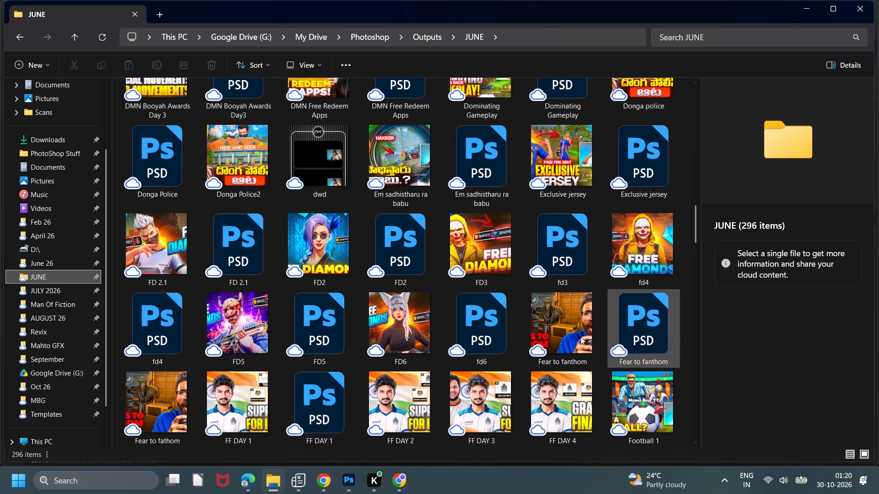
{"action": "scroll", "coordinate": [479, 339], "scroll_direction": "down", "scroll_amount": 1}
{"action": "left_click", "coordinate": [555, 329]}
{"action": "scroll", "coordinate": [388, 338], "scroll_direction": "down", "scroll_amount": 1}
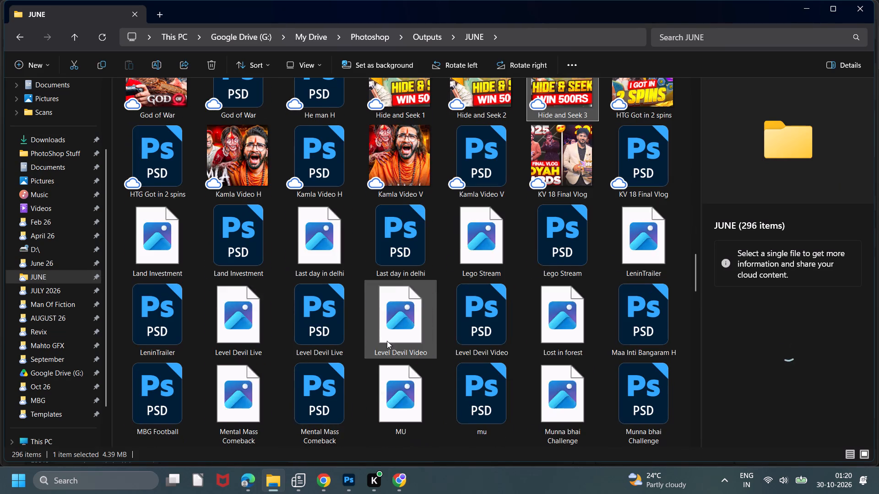
{"action": "left_click", "coordinate": [405, 153]}
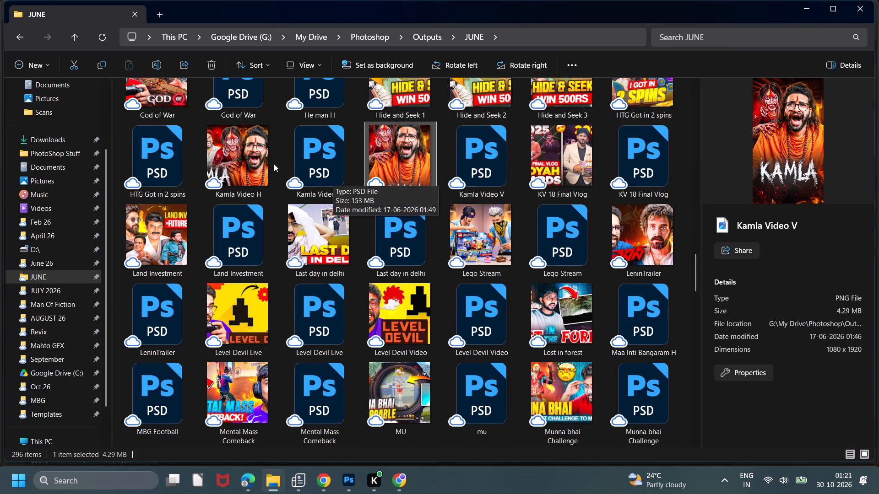
{"action": "left_click", "coordinate": [259, 162]}
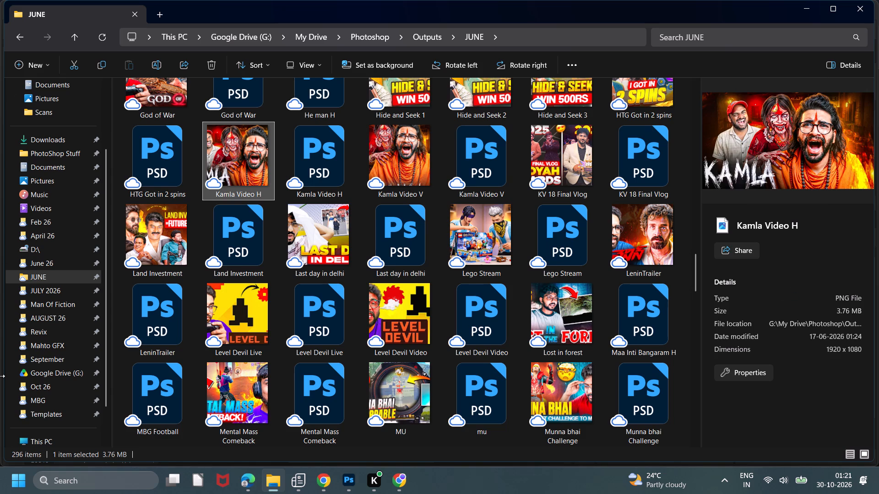
{"action": "double_click", "coordinate": [333, 182]}
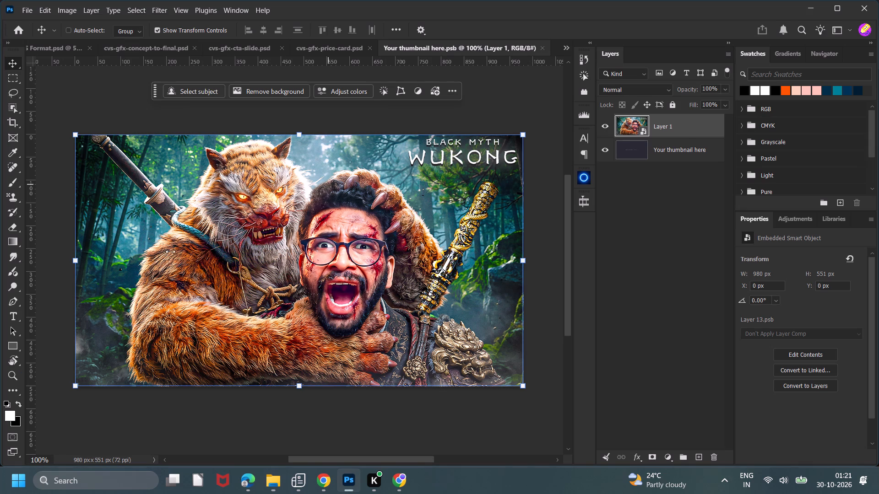
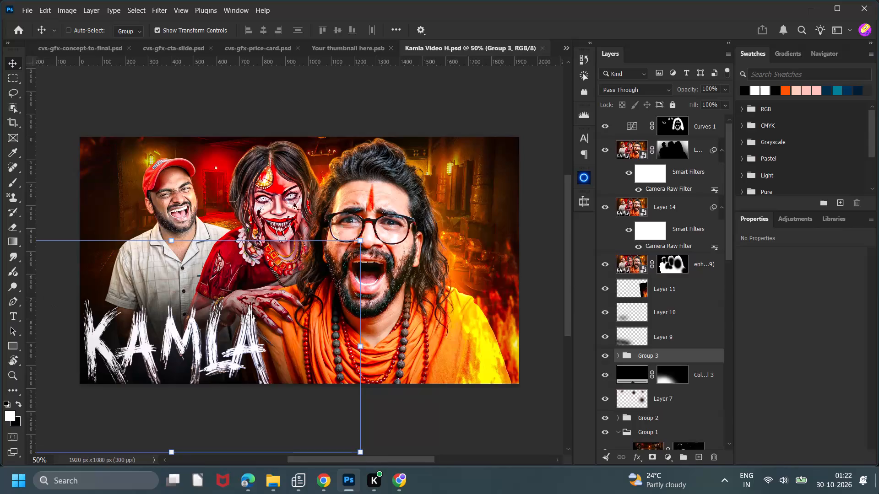
Stamp all visible layers of the Kamla artwork into a new top layer and convert it to a smart object.
{"action": "scroll", "coordinate": [676, 377], "scroll_direction": "down", "scroll_amount": 7}
{"action": "scroll", "coordinate": [675, 376], "scroll_direction": "up", "scroll_amount": 7}
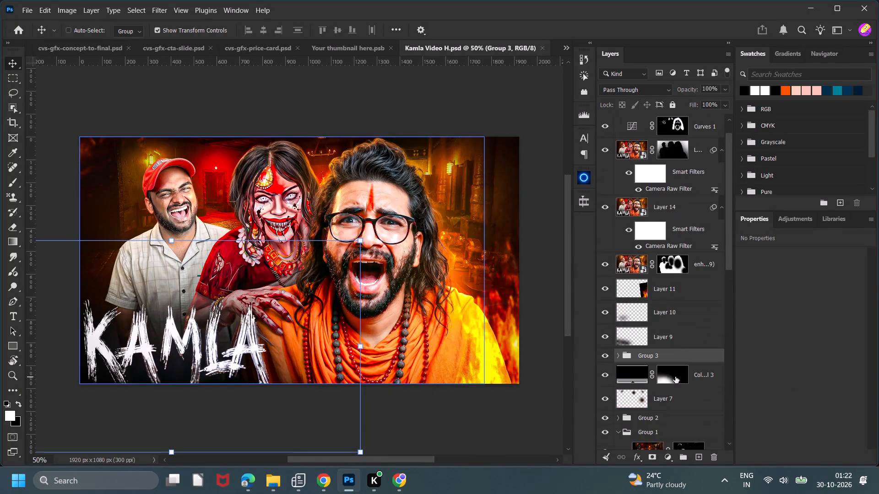
{"action": "left_click", "coordinate": [695, 126]}
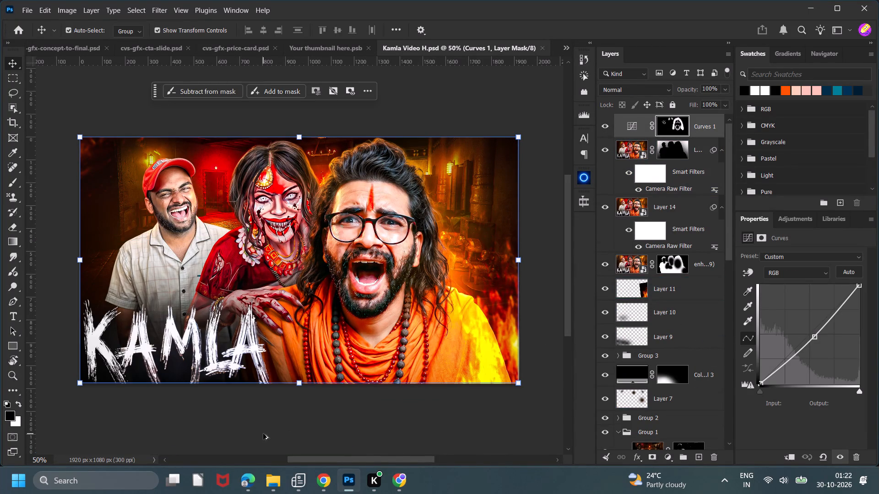
{"action": "key", "text": "ctrl+alt+shift+e"}
{"action": "right_click", "coordinate": [678, 125]}
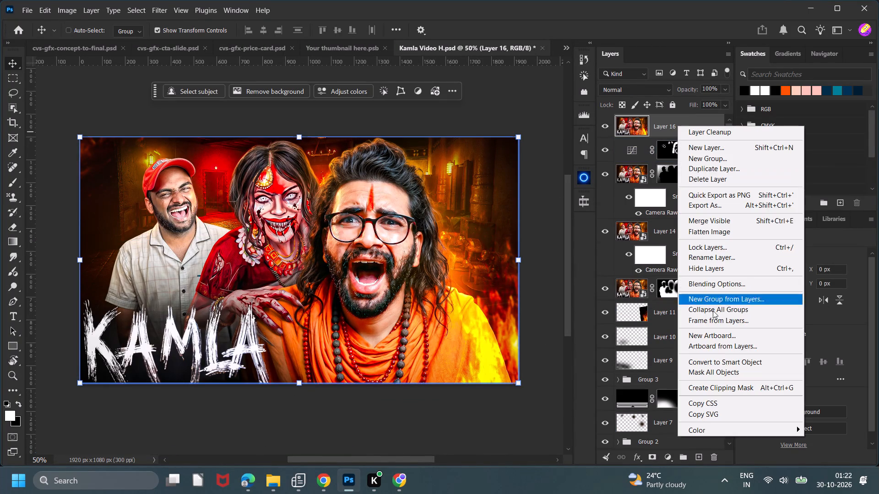
{"action": "left_click", "coordinate": [717, 357]}
Copy the merged Kamla artwork into the Your thumbnail here document and scale it to about 979 × 551 px over the canvas.
{"action": "left_click_drag", "start_coordinate": [667, 123], "coordinate": [646, 125]}
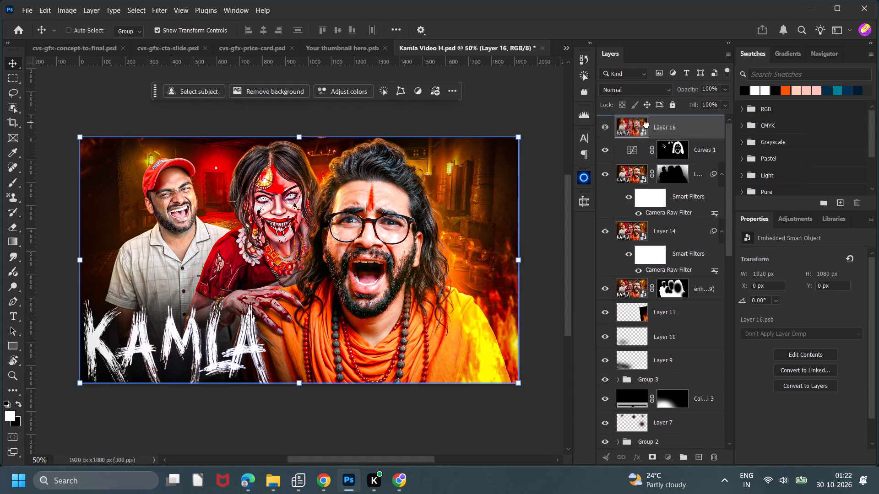
{"action": "left_click_drag", "start_coordinate": [646, 125], "coordinate": [340, 232]}
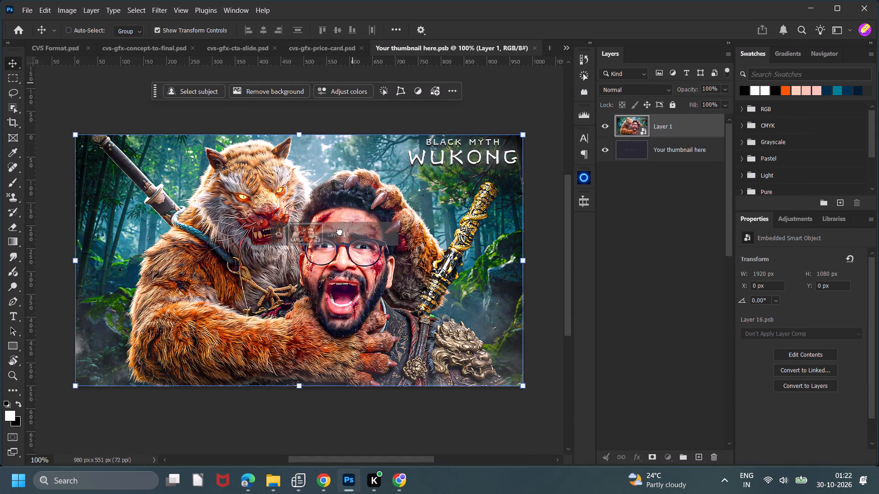
{"action": "left_click_drag", "start_coordinate": [340, 232], "coordinate": [339, 233]}
{"action": "key", "text": "ctrl+t"}
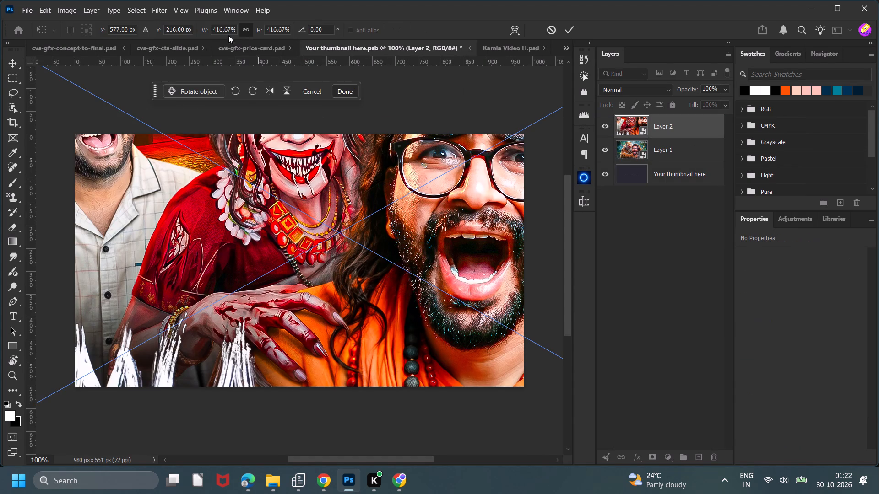
{"action": "left_click_drag", "start_coordinate": [207, 29], "coordinate": [98, 106]}
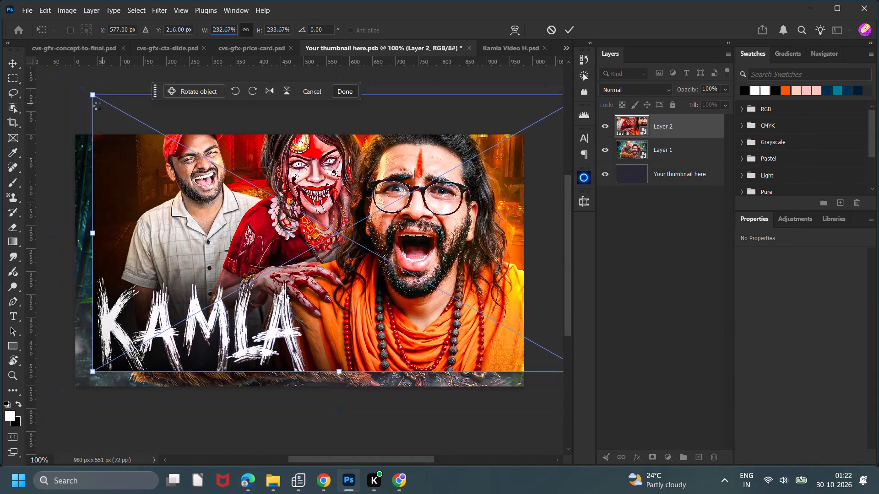
{"action": "left_click_drag", "start_coordinate": [98, 106], "coordinate": [91, 108]}
{"action": "left_click_drag", "start_coordinate": [427, 279], "coordinate": [385, 311]}
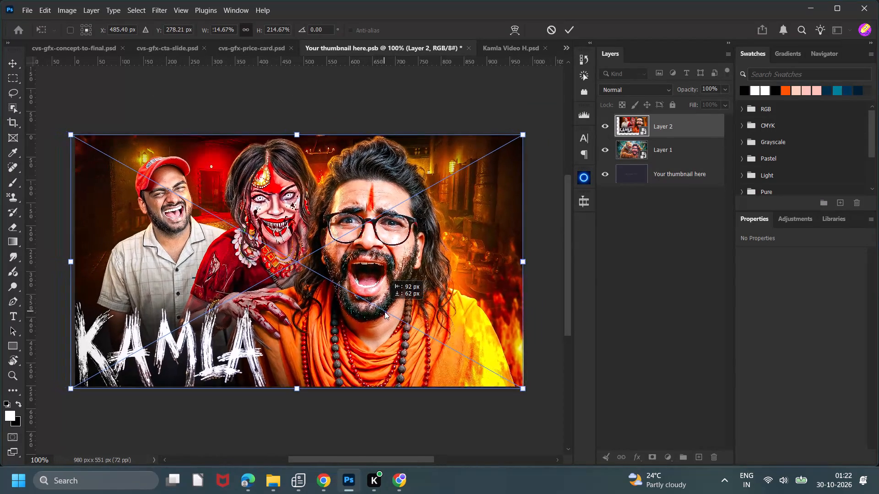
{"action": "left_click_drag", "start_coordinate": [385, 311], "coordinate": [382, 312]}
{"action": "left_click_drag", "start_coordinate": [300, 389], "coordinate": [291, 356]}
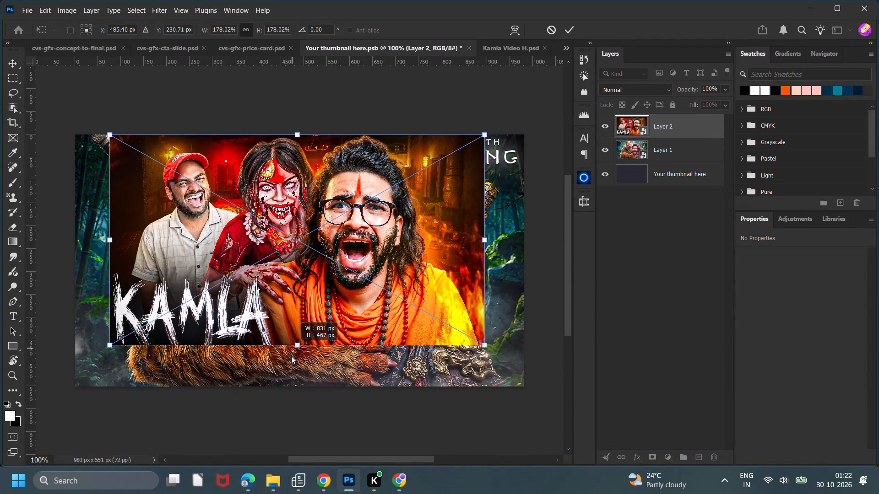
{"action": "left_click_drag", "start_coordinate": [291, 356], "coordinate": [286, 385]}
{"action": "left_click", "coordinate": [570, 36]}
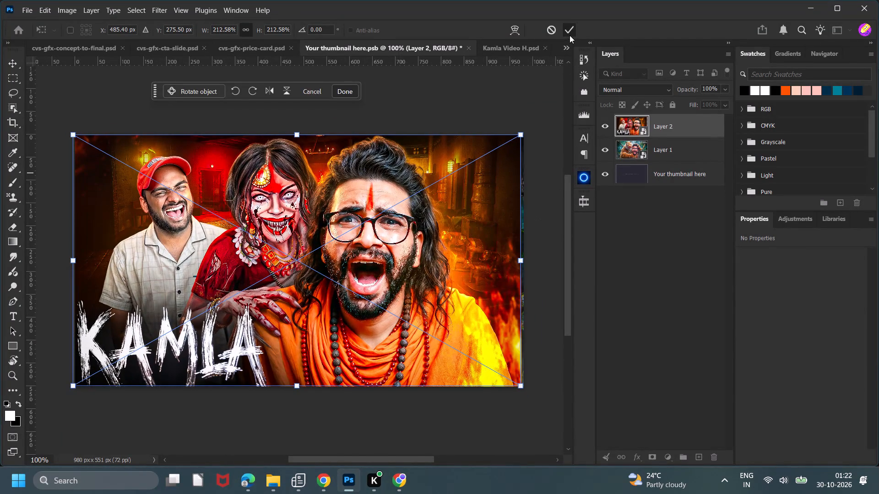
Align the Kamla layer to the canvas, centred horizontally and vertically.
{"action": "left_click", "coordinate": [392, 27]}
{"action": "left_click", "coordinate": [427, 138]}
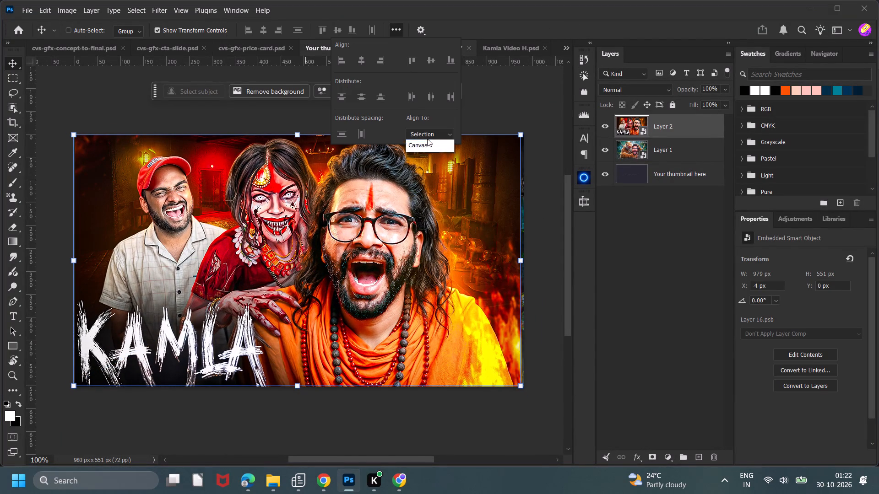
{"action": "left_click", "coordinate": [427, 149]}
{"action": "left_click", "coordinate": [362, 60]}
{"action": "left_click", "coordinate": [430, 60]}
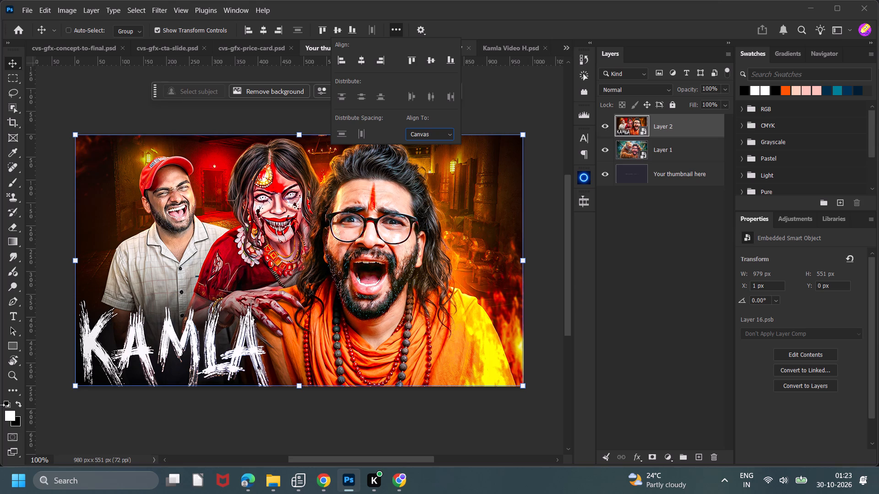
Save and close the Your thumbnail here smart object document.
{"action": "key", "text": "ctrl+s"}
{"action": "left_click", "coordinate": [537, 105]}
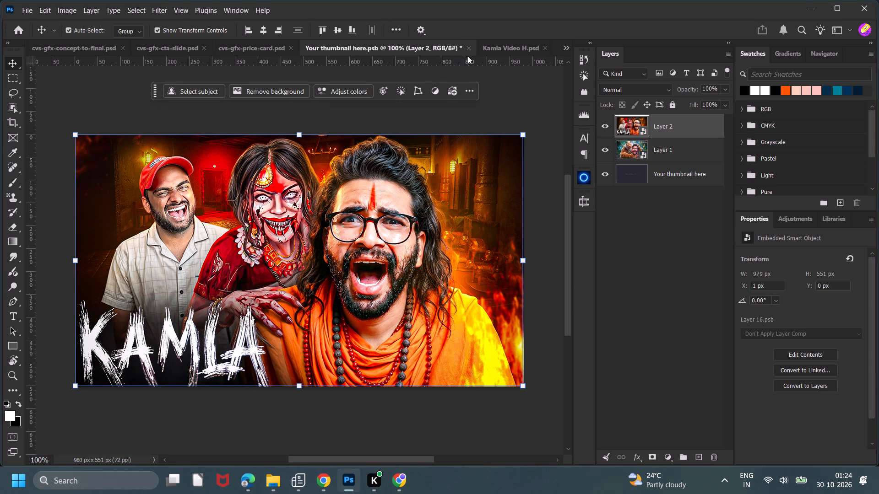
{"action": "key", "text": "ctrl+s"}
{"action": "left_click", "coordinate": [533, 45]}
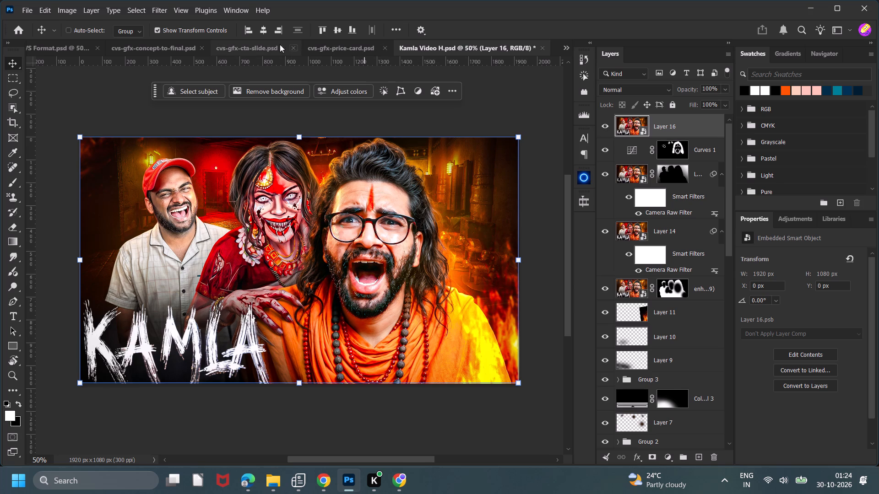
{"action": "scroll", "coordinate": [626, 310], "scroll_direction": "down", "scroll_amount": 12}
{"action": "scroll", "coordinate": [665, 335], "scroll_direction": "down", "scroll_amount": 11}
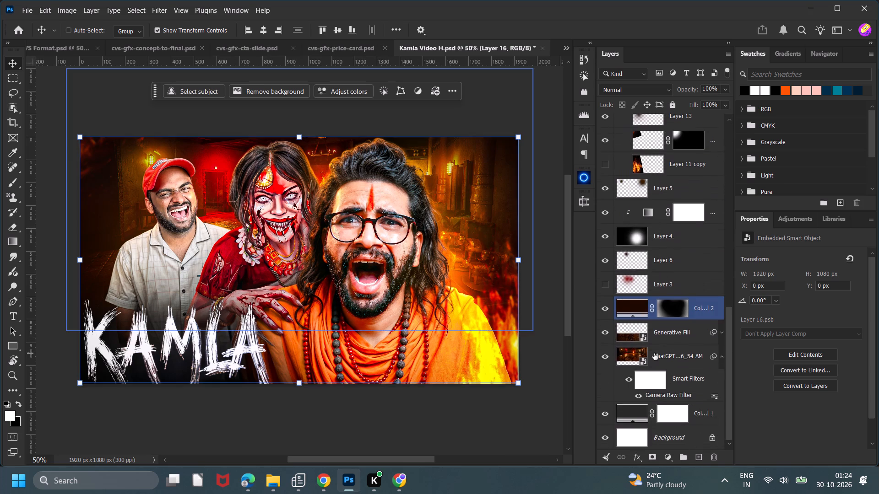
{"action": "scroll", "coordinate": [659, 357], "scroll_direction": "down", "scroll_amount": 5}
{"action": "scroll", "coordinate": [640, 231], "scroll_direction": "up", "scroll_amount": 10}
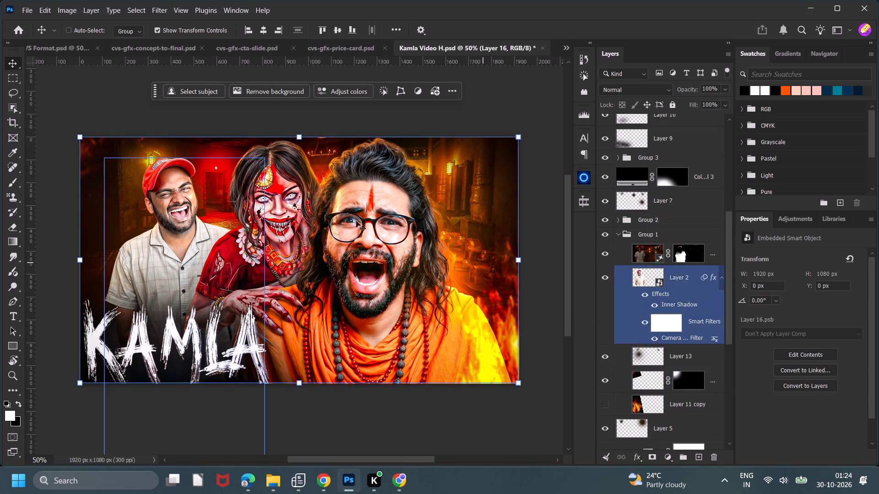
Close the CVS Format document.
{"action": "left_click", "coordinate": [56, 54]}
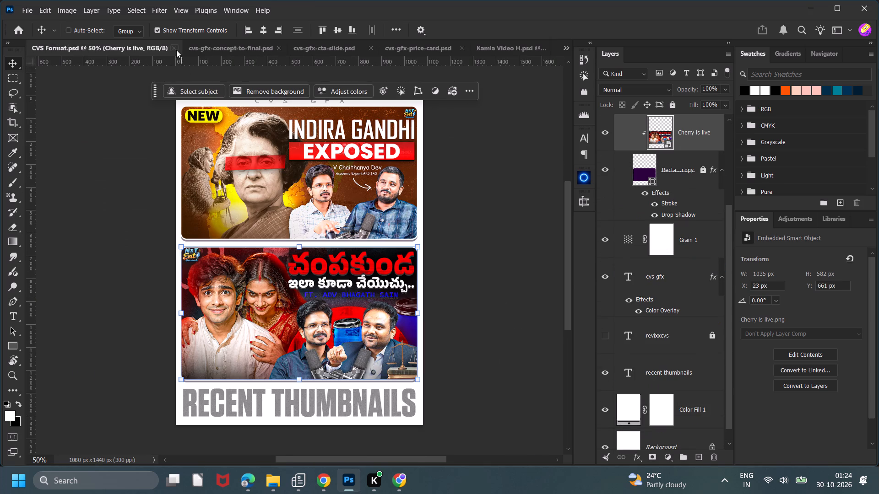
{"action": "left_click", "coordinate": [173, 47]}
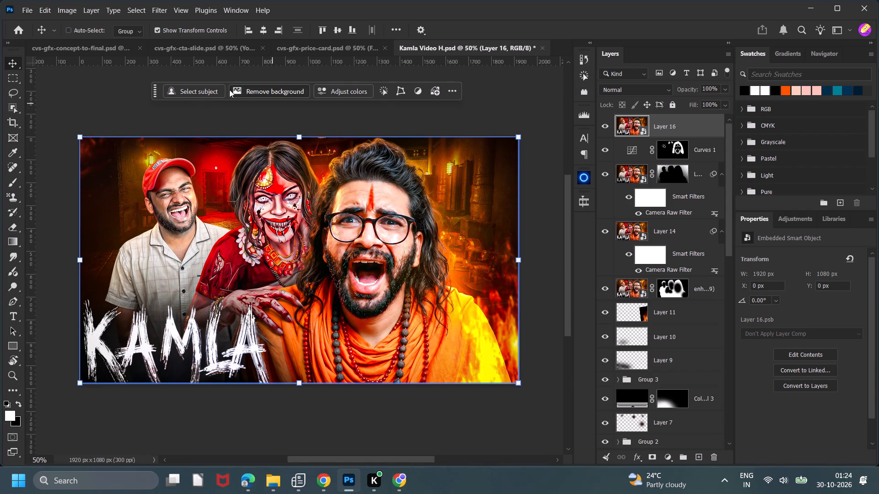
Return to the cvs-gfx-concept-to-final document and collapse the 03 Base image group.
{"action": "left_click", "coordinate": [119, 46]}
{"action": "left_click", "coordinate": [486, 222]}
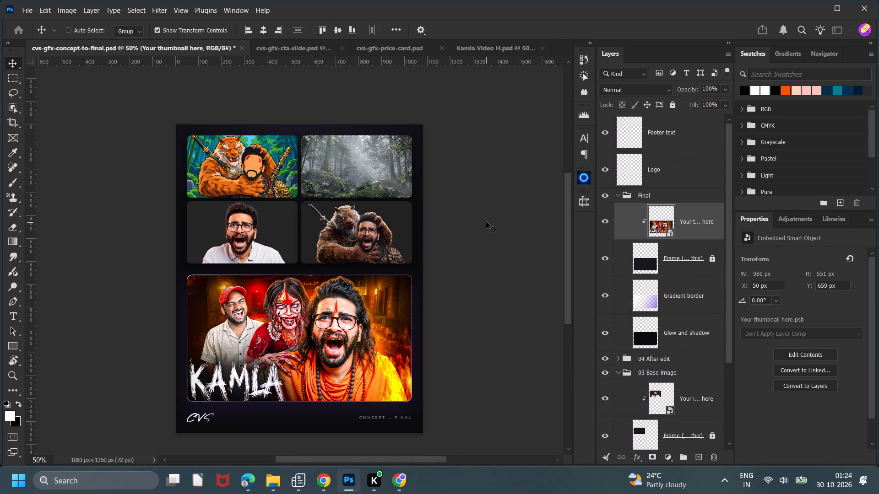
{"action": "double_click", "coordinate": [486, 222]}
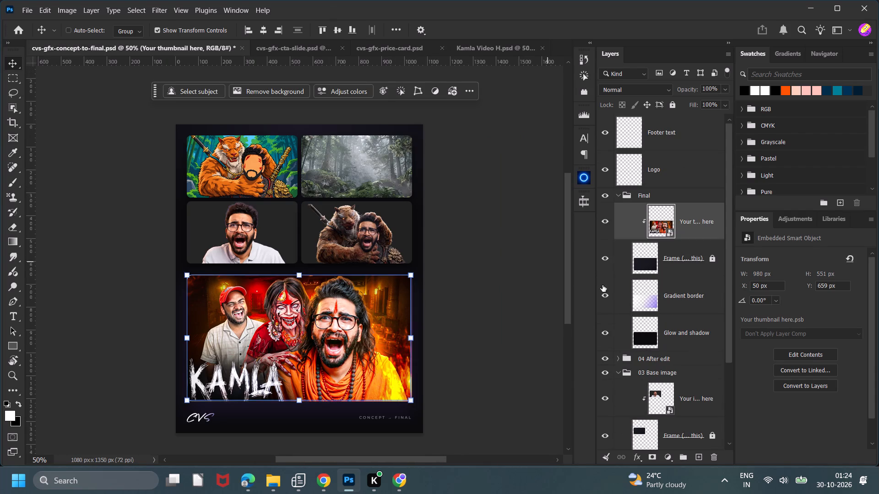
{"action": "scroll", "coordinate": [689, 303], "scroll_direction": "down", "scroll_amount": 7}
{"action": "scroll", "coordinate": [644, 297], "scroll_direction": "up", "scroll_amount": 5}
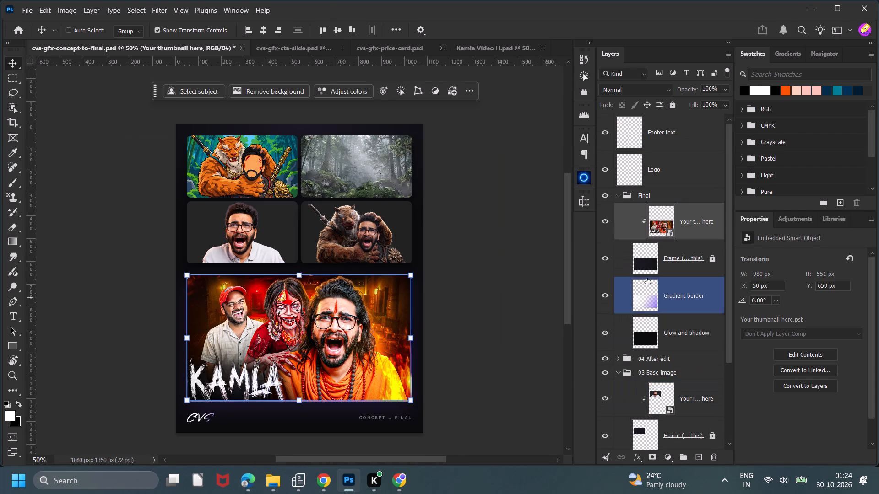
{"action": "scroll", "coordinate": [651, 230], "scroll_direction": "up", "scroll_amount": 3}
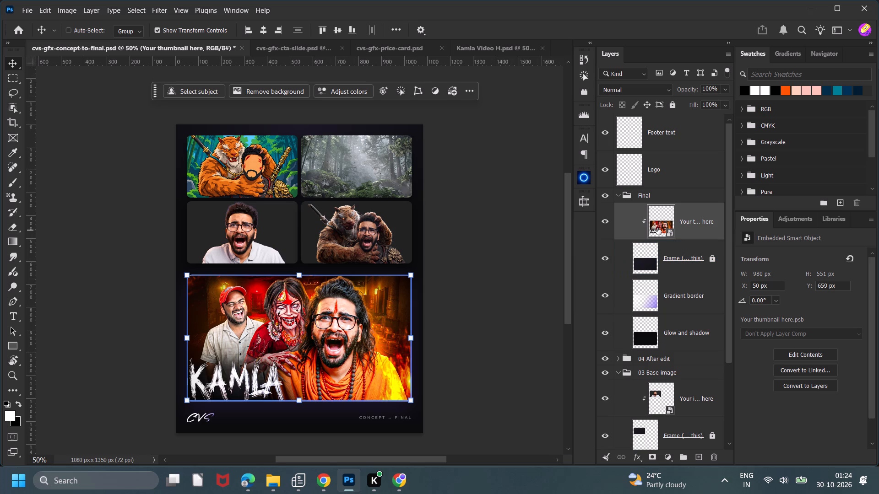
{"action": "scroll", "coordinate": [690, 237], "scroll_direction": "up", "scroll_amount": 4}
{"action": "scroll", "coordinate": [683, 226], "scroll_direction": "down", "scroll_amount": 3}
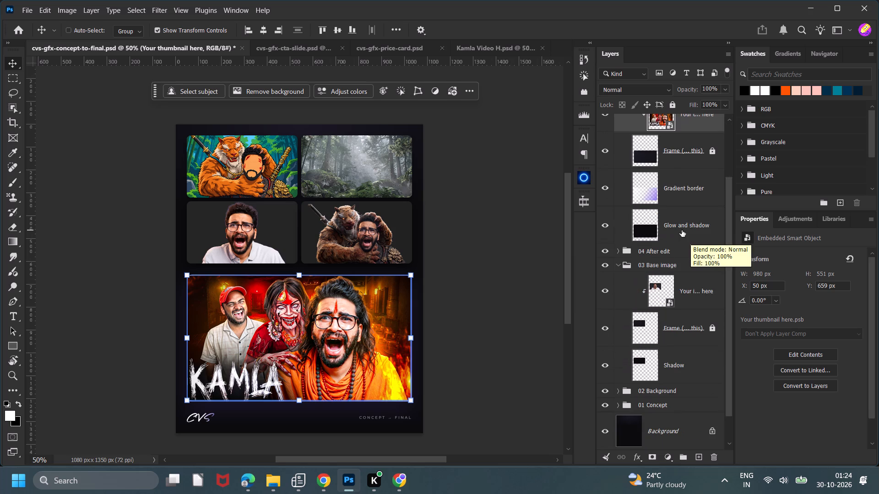
{"action": "scroll", "coordinate": [682, 230], "scroll_direction": "down", "scroll_amount": 2}
{"action": "left_click", "coordinate": [670, 289]}
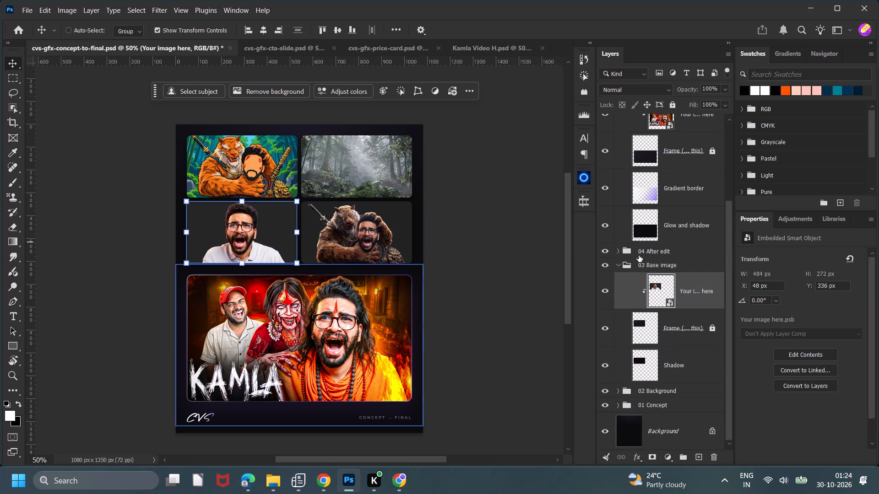
{"action": "left_click", "coordinate": [619, 263]}
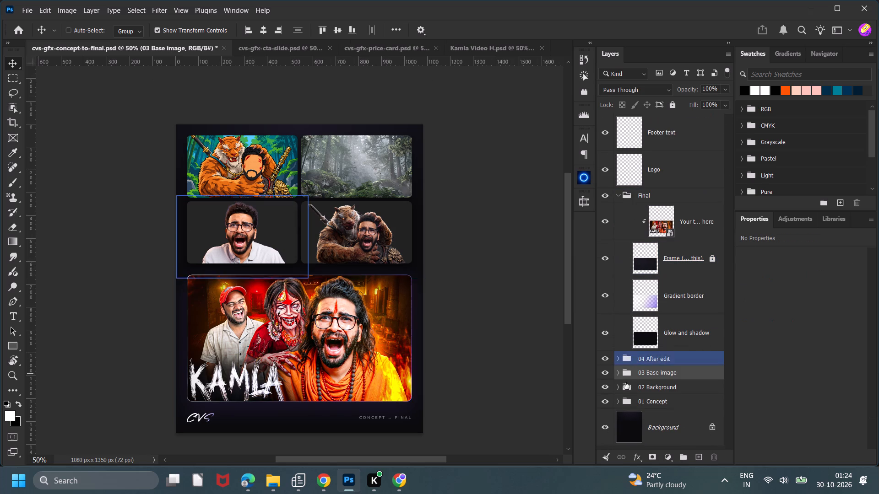
Expand the 04 After edit group and open the contents of its Your image here smart object.
{"action": "left_click", "coordinate": [638, 357]}
{"action": "left_click", "coordinate": [619, 357]}
{"action": "left_click", "coordinate": [673, 380]}
{"action": "left_click", "coordinate": [667, 396]}
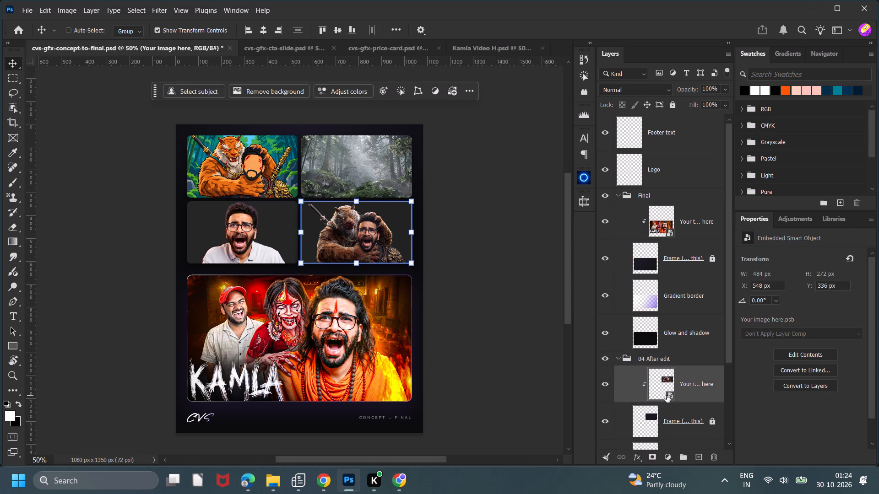
{"action": "double_click", "coordinate": [666, 396]}
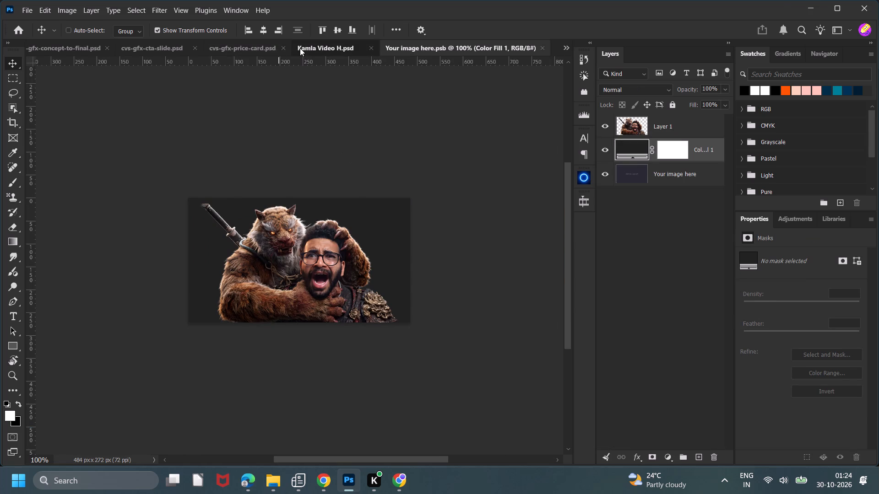
Switch to the Kamla Video H document and look through its layer stack for the main characters' cutout layer.
{"action": "left_click", "coordinate": [300, 48]}
{"action": "scroll", "coordinate": [716, 283], "scroll_direction": "down", "scroll_amount": 7}
{"action": "scroll", "coordinate": [639, 310], "scroll_direction": "down", "scroll_amount": 12}
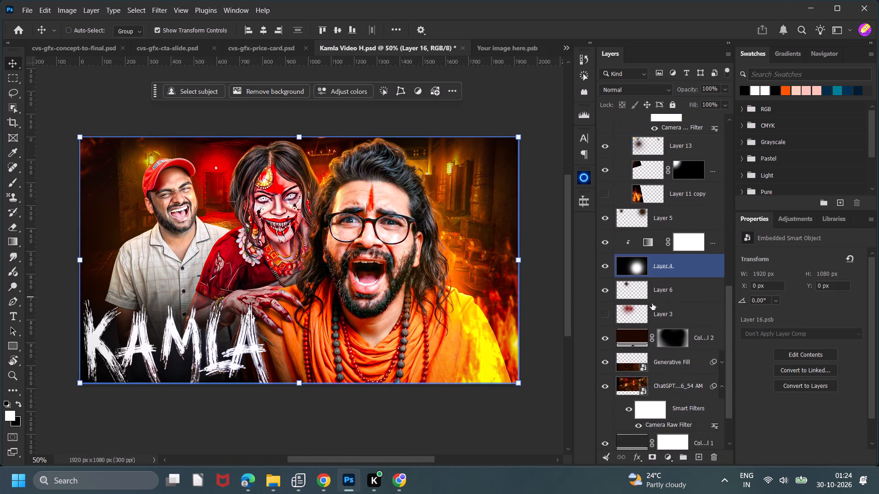
{"action": "scroll", "coordinate": [652, 303], "scroll_direction": "down", "scroll_amount": 7}
{"action": "scroll", "coordinate": [657, 322], "scroll_direction": "up", "scroll_amount": 5}
{"action": "scroll", "coordinate": [670, 199], "scroll_direction": "up", "scroll_amount": 2}
{"action": "left_click", "coordinate": [644, 181]}
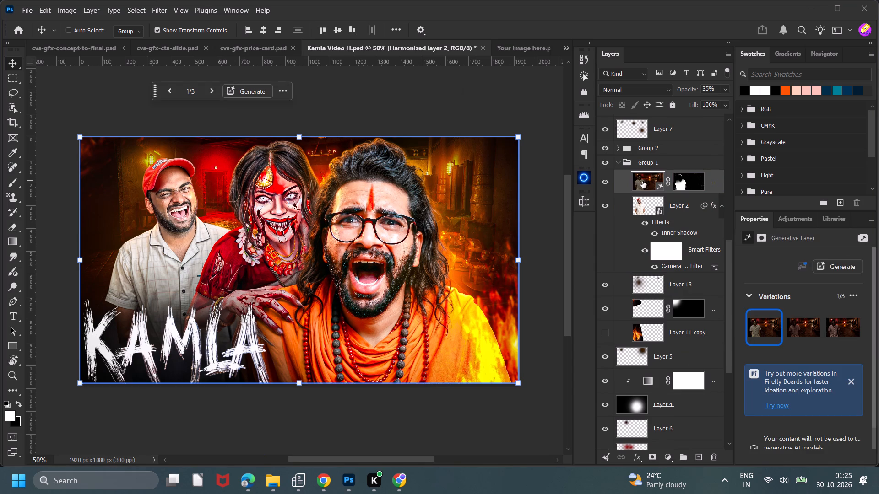
{"action": "scroll", "coordinate": [675, 219], "scroll_direction": "up", "scroll_amount": 4}
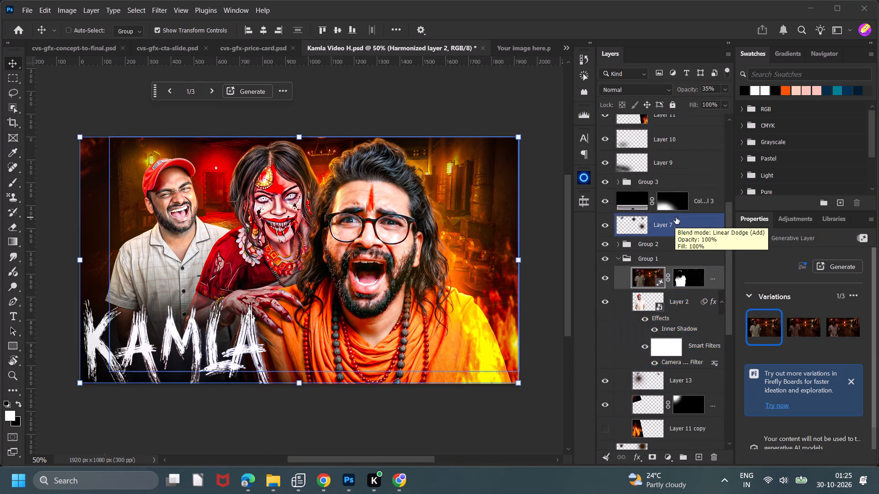
{"action": "scroll", "coordinate": [676, 216], "scroll_direction": "up", "scroll_amount": 7}
{"action": "scroll", "coordinate": [679, 236], "scroll_direction": "down", "scroll_amount": 9}
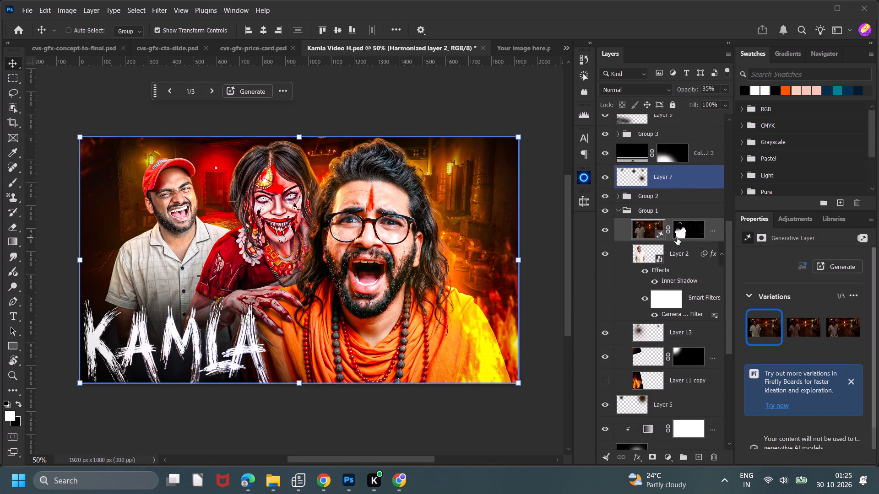
{"action": "scroll", "coordinate": [671, 268], "scroll_direction": "down", "scroll_amount": 11}
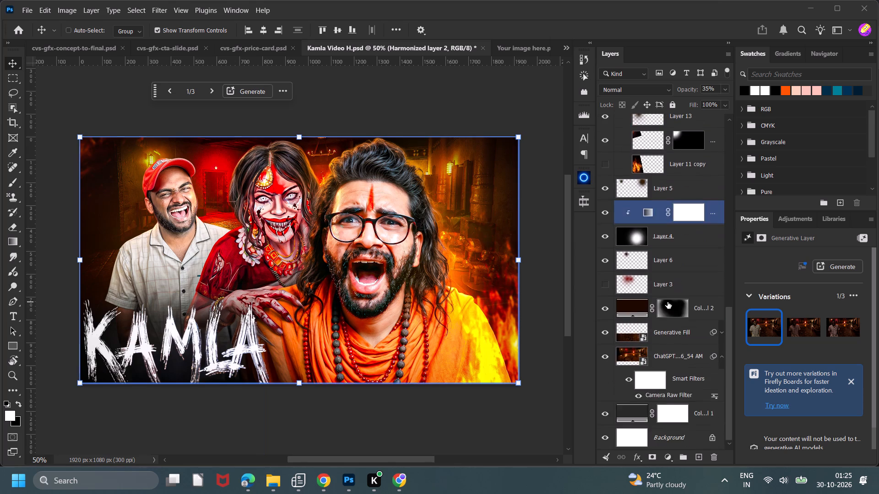
{"action": "scroll", "coordinate": [641, 305], "scroll_direction": "down", "scroll_amount": 2}
{"action": "scroll", "coordinate": [641, 306], "scroll_direction": "up", "scroll_amount": 20}
{"action": "scroll", "coordinate": [641, 306], "scroll_direction": "up", "scroll_amount": 6}
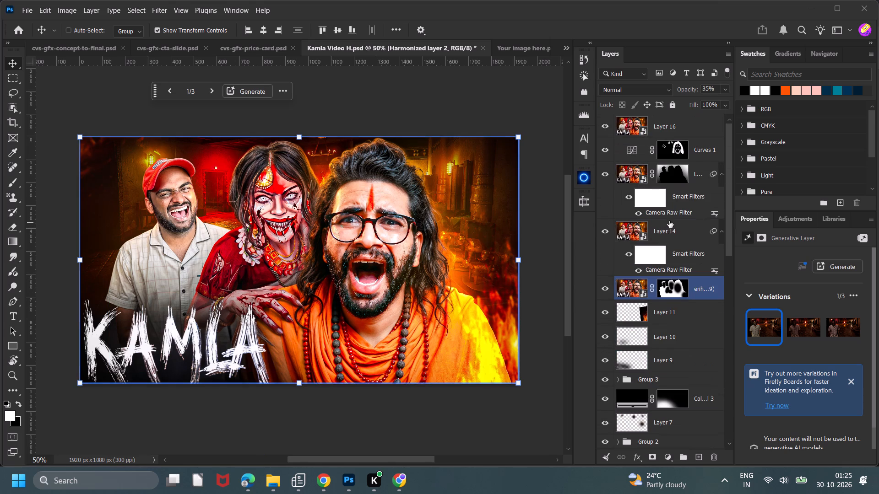
{"action": "scroll", "coordinate": [646, 327], "scroll_direction": "down", "scroll_amount": 4}
Copy Layer 1, the two-character cutout in Group 2, and paste it into the Your image here smart object document.
{"action": "left_click", "coordinate": [620, 286]}
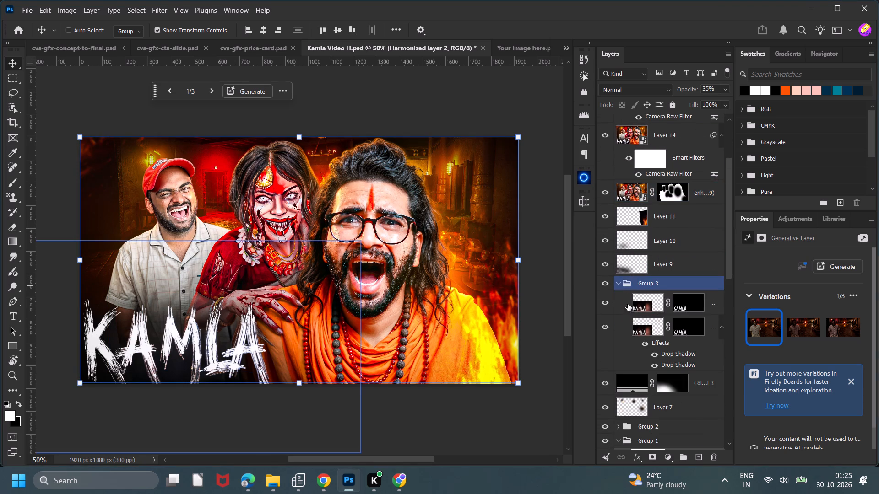
{"action": "scroll", "coordinate": [640, 378], "scroll_direction": "down", "scroll_amount": 4}
{"action": "left_click", "coordinate": [617, 334]}
{"action": "scroll", "coordinate": [619, 333], "scroll_direction": "down", "scroll_amount": 3}
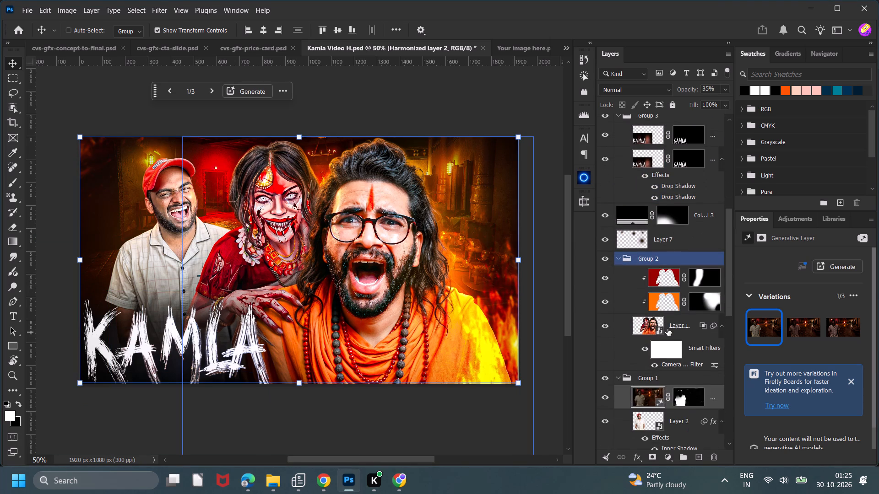
{"action": "left_click", "coordinate": [672, 328]}
{"action": "key", "text": "ctrl+c"}
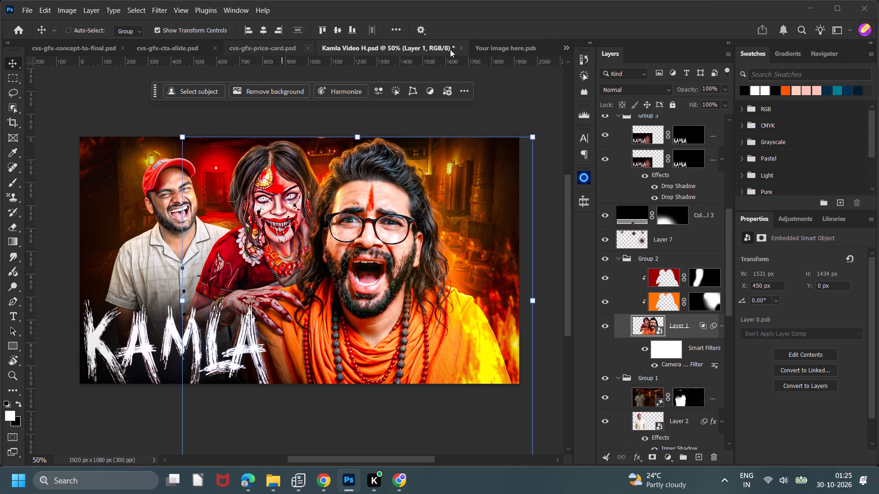
{"action": "left_click", "coordinate": [491, 50]}
{"action": "key", "text": "ctrl+v"}
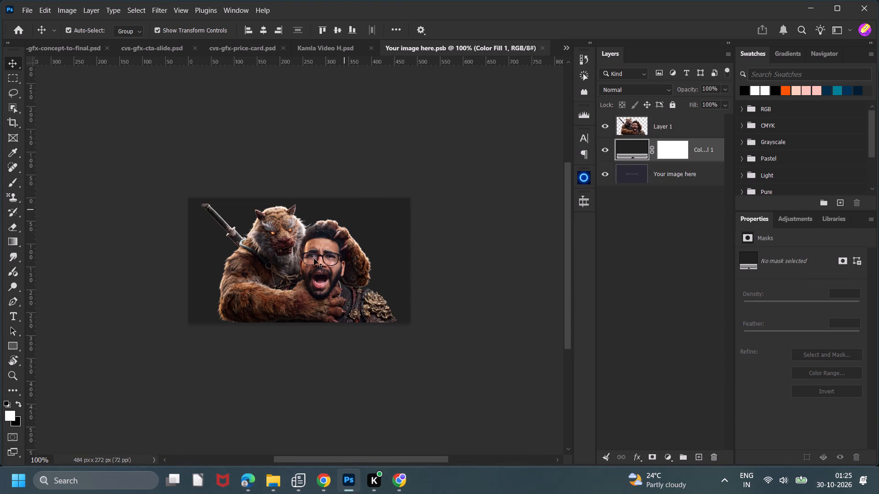
Move the pasted Layer 2 above the tiger artwork on Layer 1 and hide Layer 1.
{"action": "left_click", "coordinate": [659, 130]}
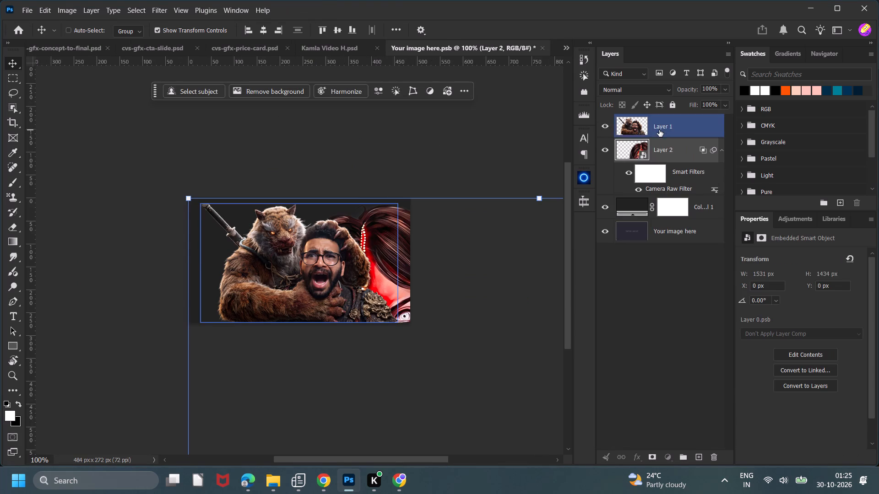
{"action": "left_click_drag", "start_coordinate": [657, 150], "coordinate": [648, 113]}
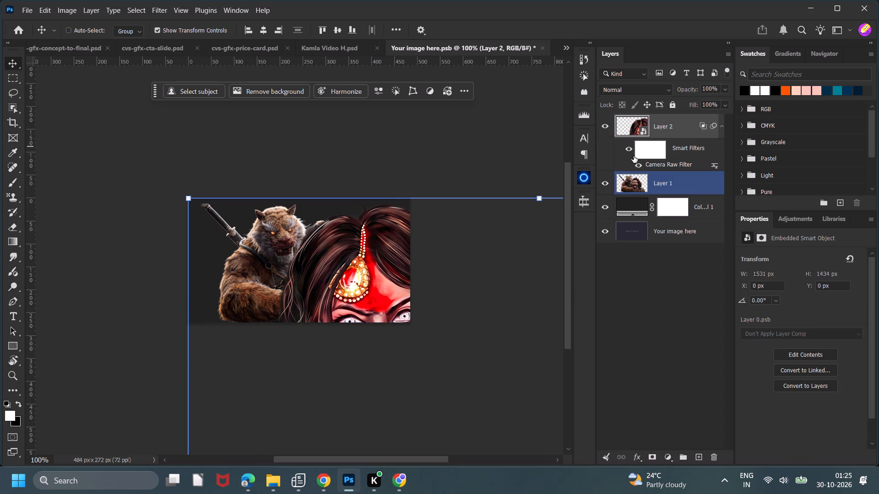
{"action": "left_click", "coordinate": [608, 186]}
Scale the pasted Kamla cutout to about 22.9% and position it over the dark canvas with both characters in frame.
{"action": "left_click_drag", "start_coordinate": [444, 320], "coordinate": [300, 258]}
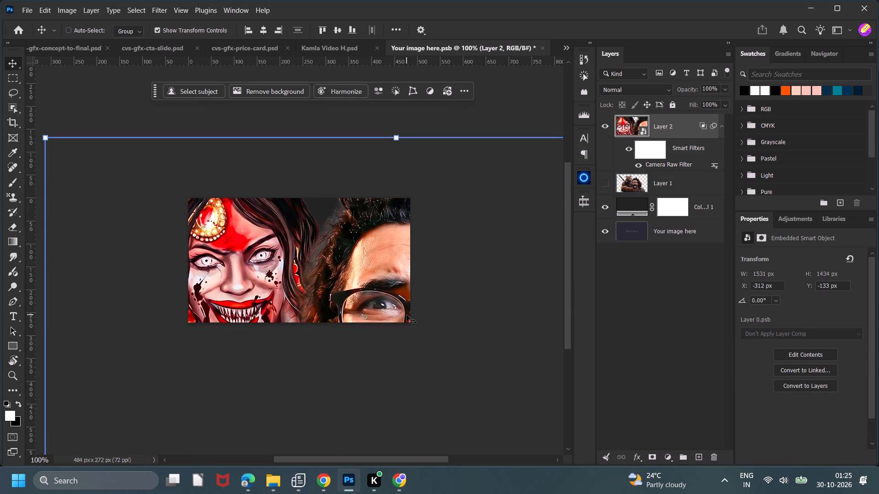
{"action": "key", "text": "ctrl+t"}
{"action": "left_click_drag", "start_coordinate": [259, 29], "coordinate": [232, 38]}
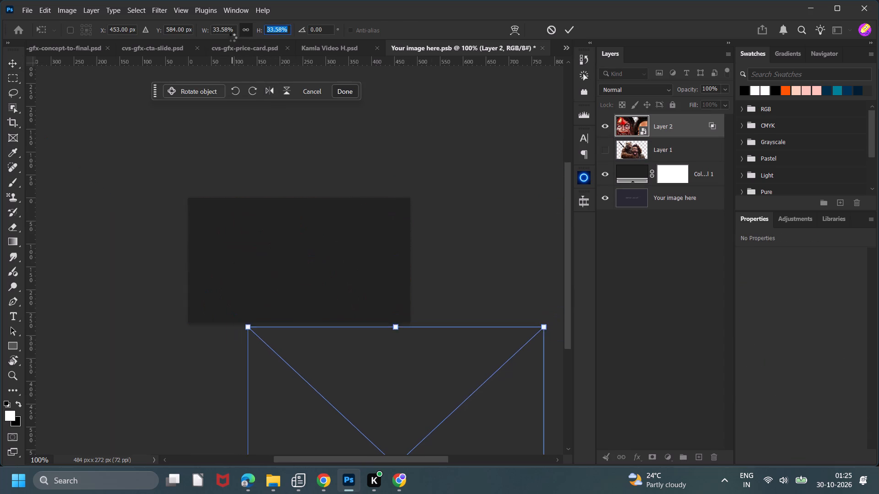
{"action": "left_click_drag", "start_coordinate": [232, 38], "coordinate": [220, 44]}
{"action": "left_click_drag", "start_coordinate": [410, 437], "coordinate": [322, 236]}
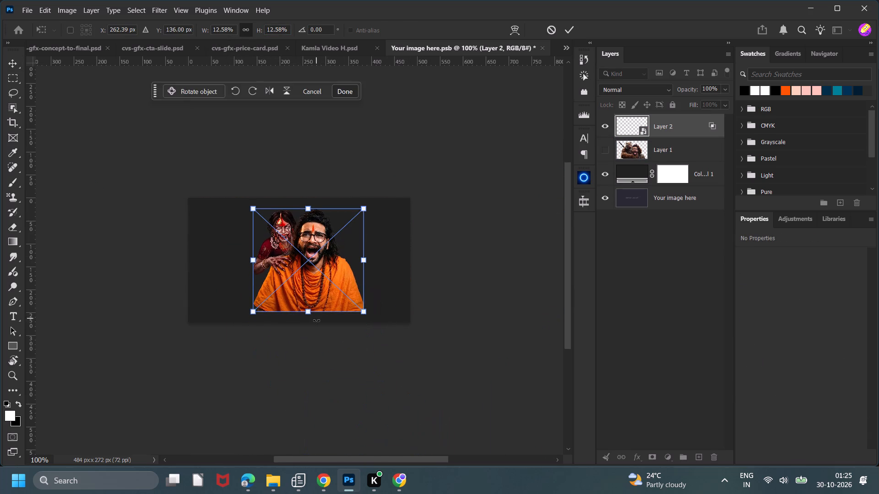
{"action": "left_click_drag", "start_coordinate": [307, 316], "coordinate": [306, 401]}
{"action": "left_click_drag", "start_coordinate": [308, 318], "coordinate": [311, 313]}
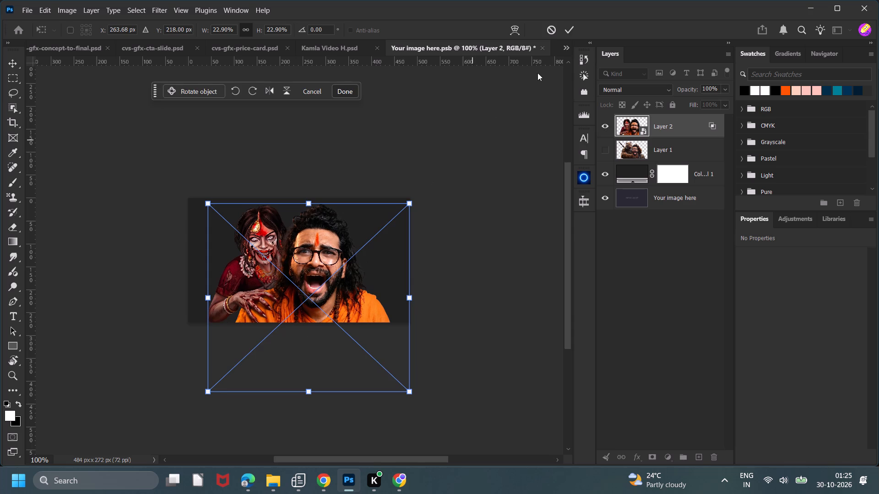
{"action": "left_click", "coordinate": [573, 27]}
Turn off Layer 2's smart filters and move the cutout to about X 53 px, Y 0 px.
{"action": "scroll", "coordinate": [374, 293], "scroll_direction": "down", "scroll_amount": 6}
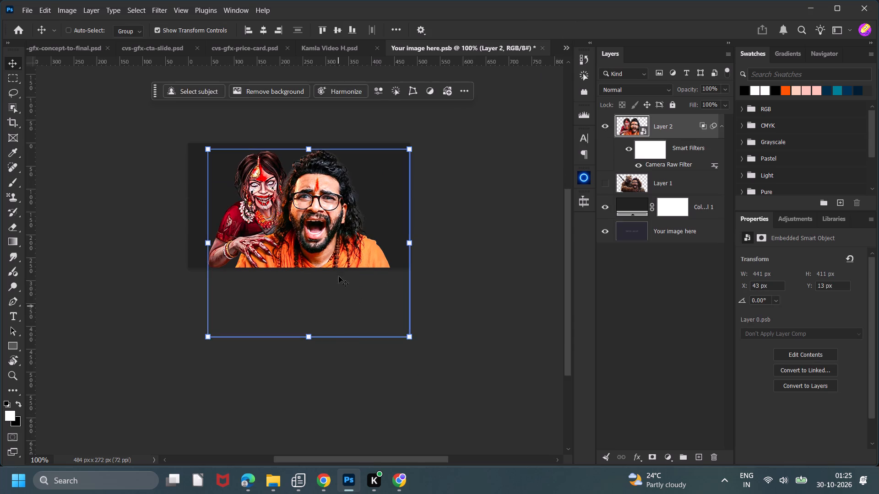
{"action": "left_click_drag", "start_coordinate": [345, 220], "coordinate": [352, 219]}
{"action": "left_click", "coordinate": [629, 149]}
{"action": "left_click_drag", "start_coordinate": [523, 177], "coordinate": [523, 176]}
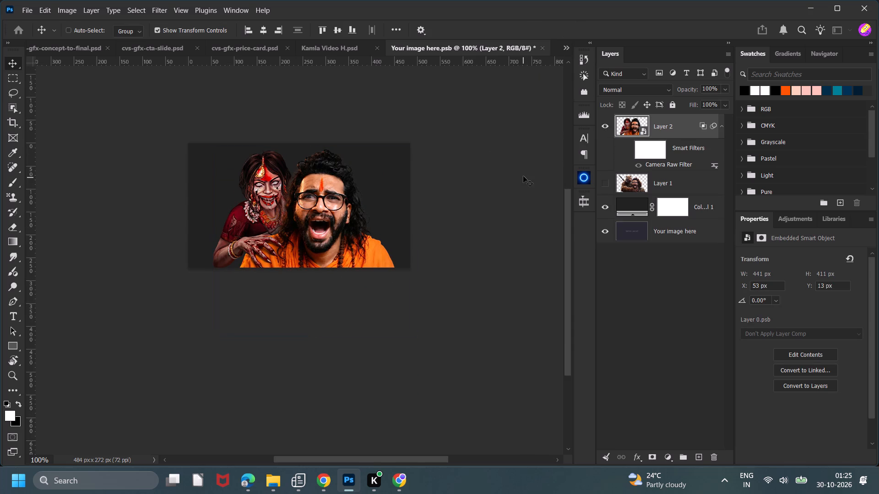
{"action": "left_click_drag", "start_coordinate": [523, 176], "coordinate": [526, 171]}
Scale the Kamla cutout on Layer 2 down slightly to about 21%, keeping it against the canvas top edge.
{"action": "left_click_drag", "start_coordinate": [316, 330], "coordinate": [319, 304]}
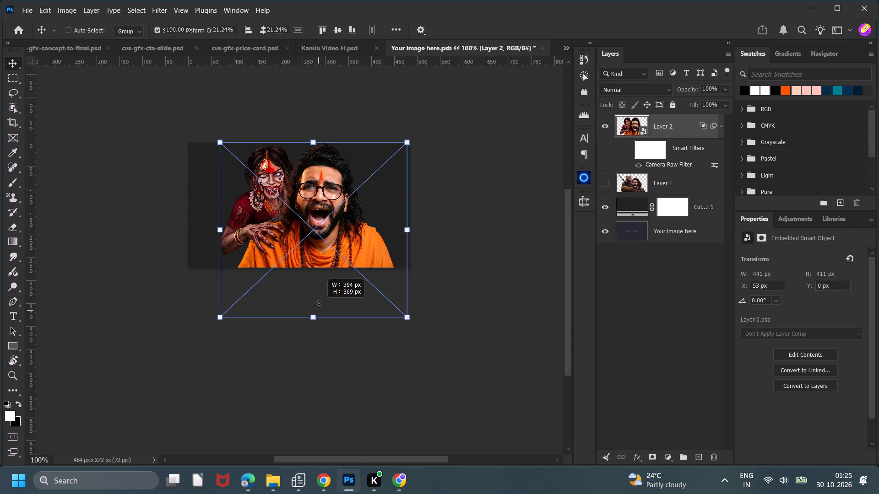
{"action": "left_click_drag", "start_coordinate": [319, 304], "coordinate": [310, 315]}
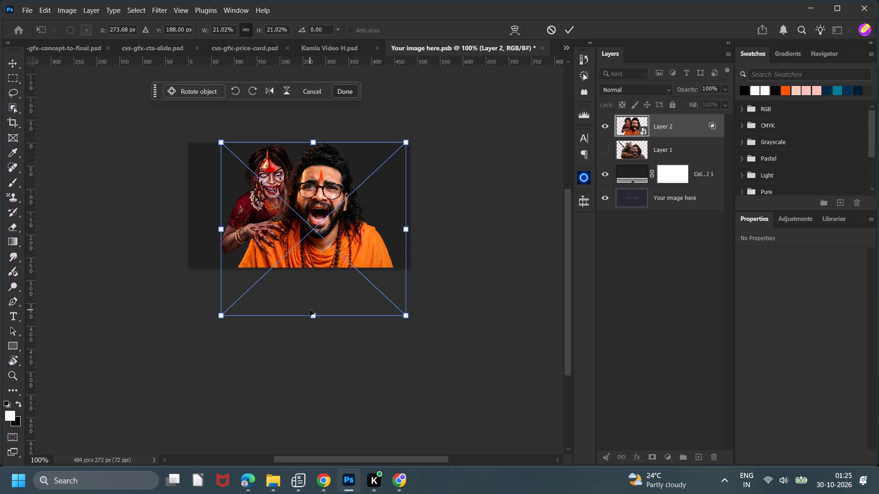
{"action": "left_click", "coordinate": [571, 30]}
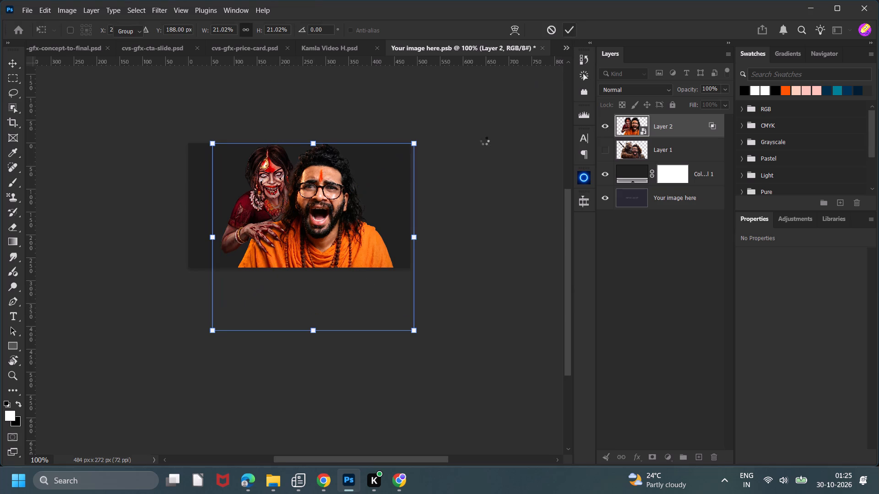
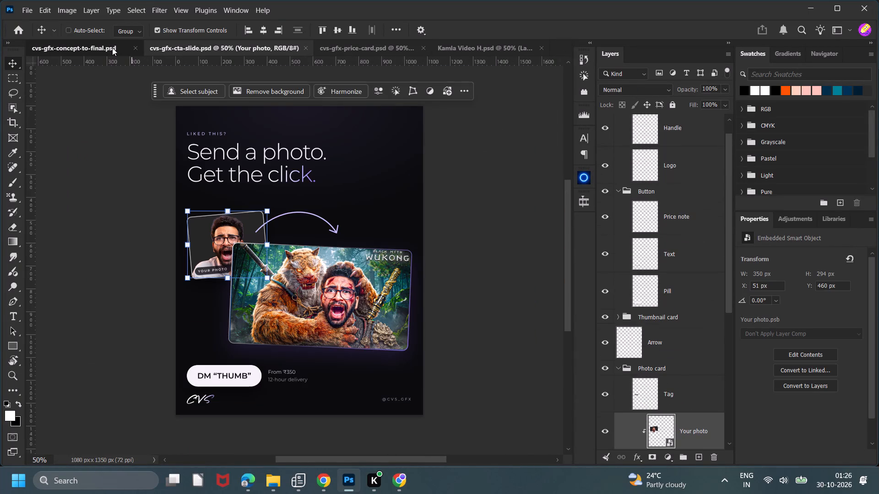
Expand the 02 Background group in cvs-gfx-concept-to-final and open its placeholder image smart object for editing.
{"action": "left_click", "coordinate": [502, 180]}
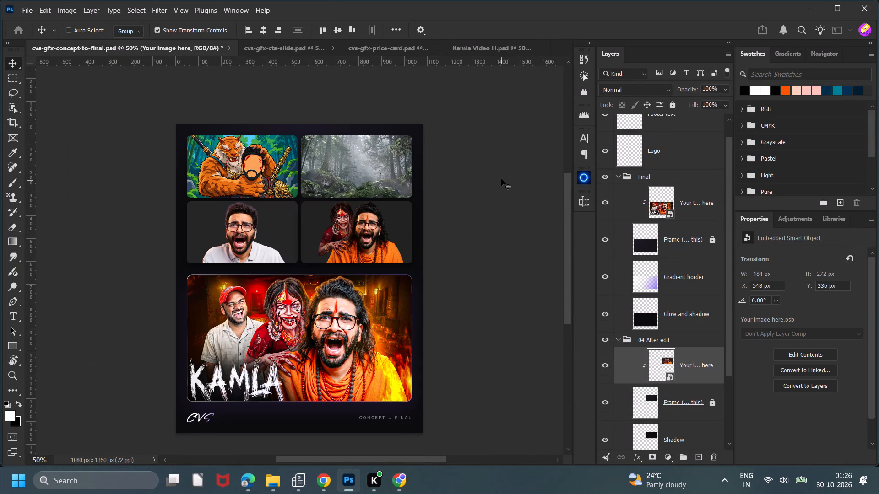
{"action": "left_click", "coordinate": [501, 179]}
{"action": "left_click", "coordinate": [501, 179]}
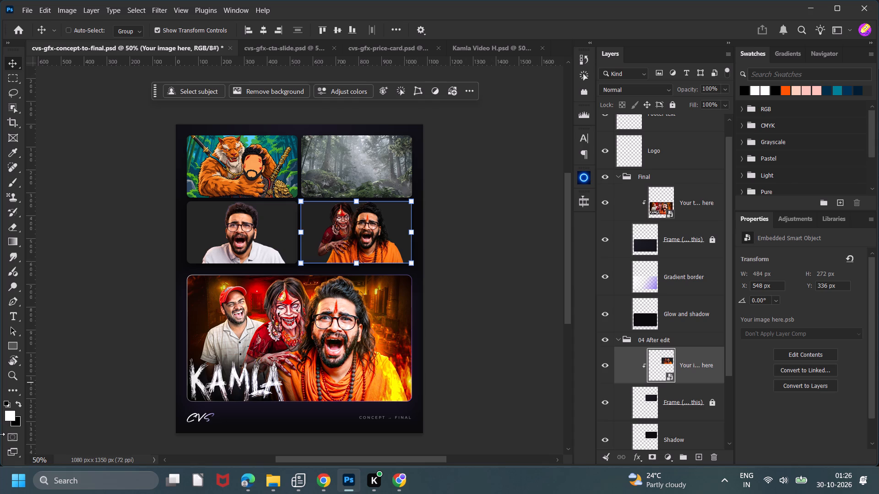
{"action": "scroll", "coordinate": [655, 347], "scroll_direction": "down", "scroll_amount": 3}
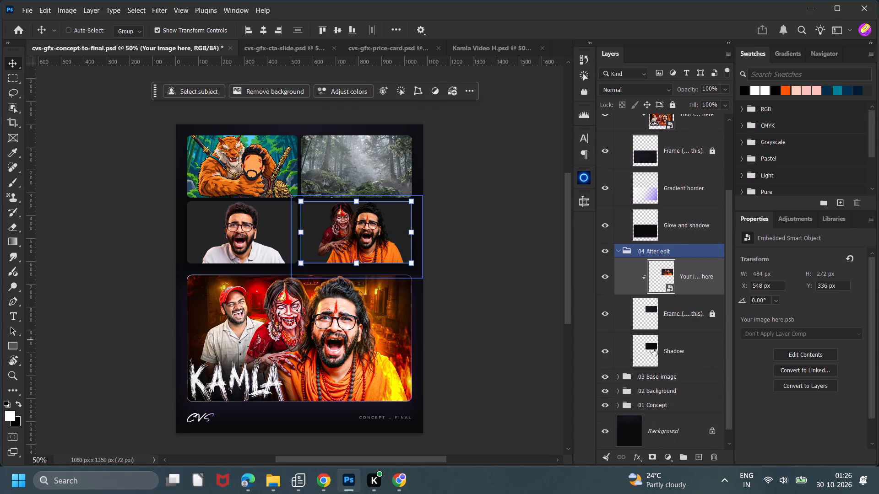
{"action": "scroll", "coordinate": [653, 349], "scroll_direction": "down", "scroll_amount": 2}
{"action": "left_click", "coordinate": [636, 390]}
{"action": "left_click", "coordinate": [617, 392]}
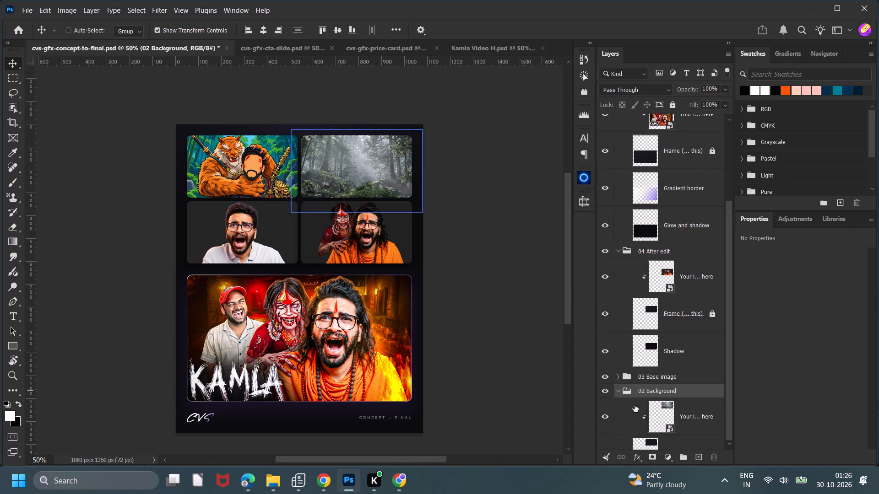
{"action": "left_click", "coordinate": [673, 430]}
{"action": "double_click", "coordinate": [673, 430]}
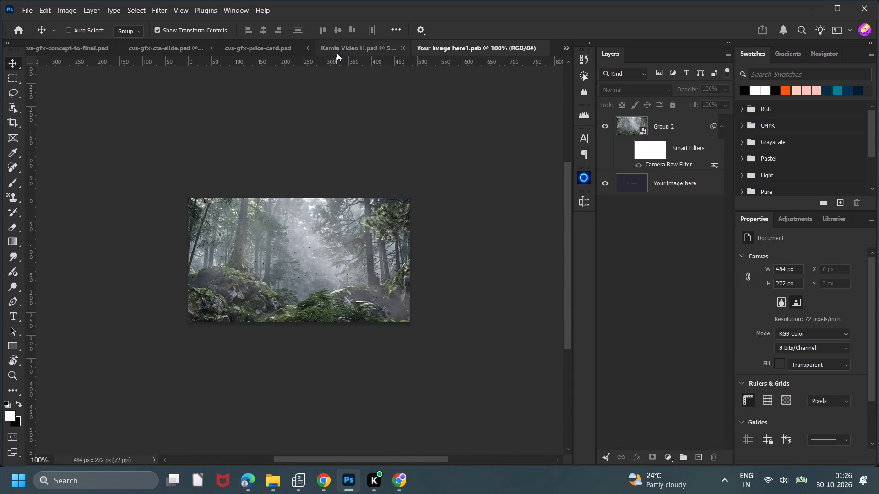
In Kamla Video H.psd, group the Generative Fill layer with the ChatGPT room background image.
{"action": "left_click", "coordinate": [337, 53]}
{"action": "scroll", "coordinate": [669, 336], "scroll_direction": "down", "scroll_amount": 16}
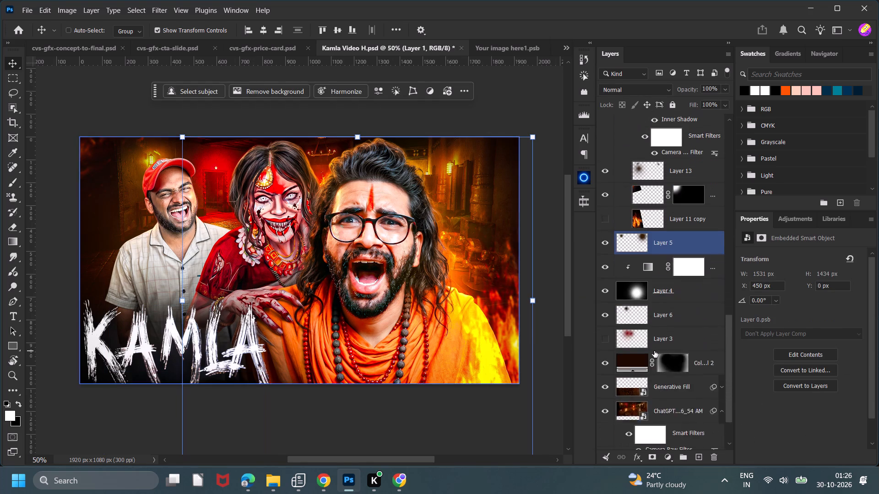
{"action": "scroll", "coordinate": [654, 351], "scroll_direction": "down", "scroll_amount": 5}
{"action": "left_click", "coordinate": [662, 350]}
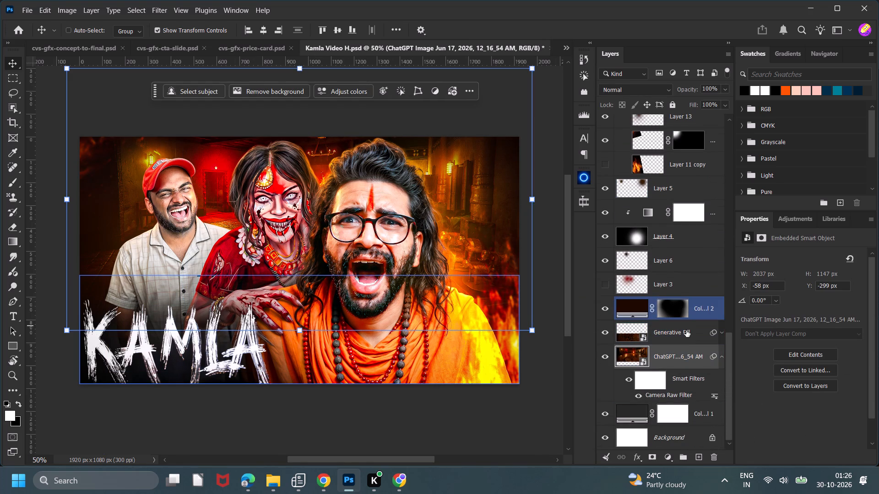
{"action": "left_click", "coordinate": [686, 330]}
{"action": "key", "text": "ctrl+g"}
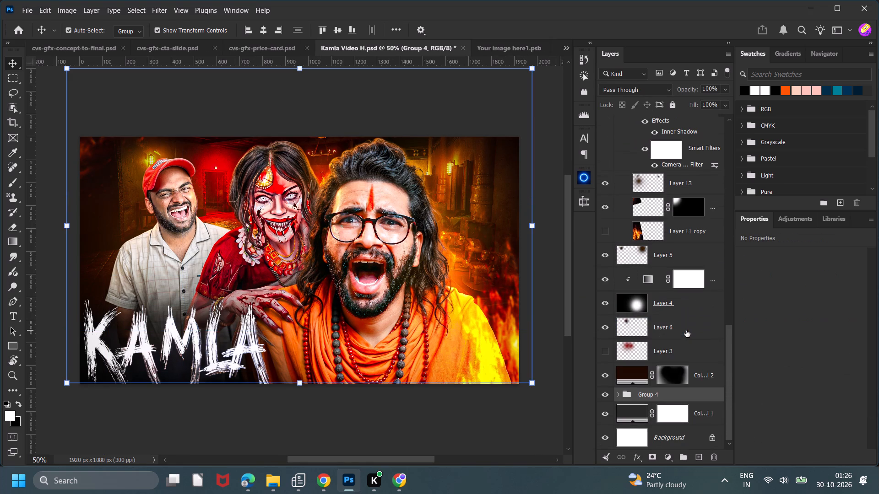
Copy the grouped room background into the 02 Background smart object, Your image here1.psb, above the forest image.
{"action": "key", "text": "ctrl+c"}
{"action": "left_click", "coordinate": [509, 48]}
{"action": "key", "text": "ctrl+shift+v"}
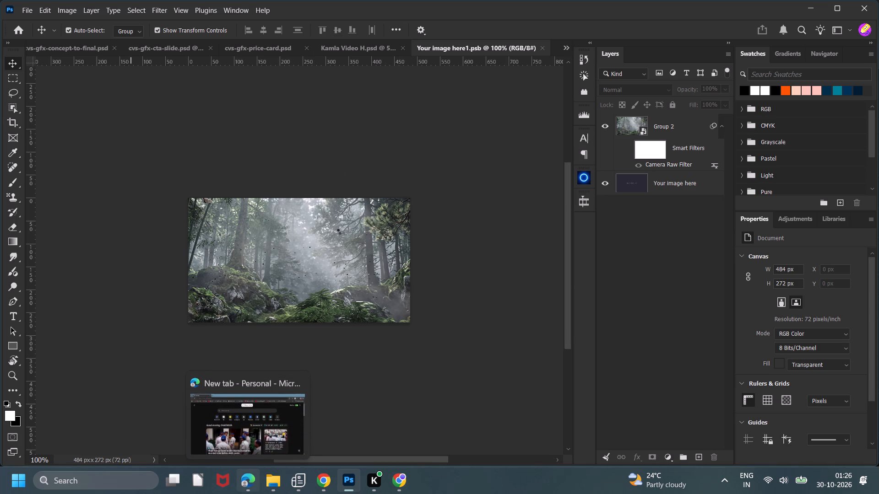
{"action": "scroll", "coordinate": [411, 226], "scroll_direction": "down", "scroll_amount": 3}
{"action": "scroll", "coordinate": [411, 226], "scroll_direction": "up", "scroll_amount": 1}
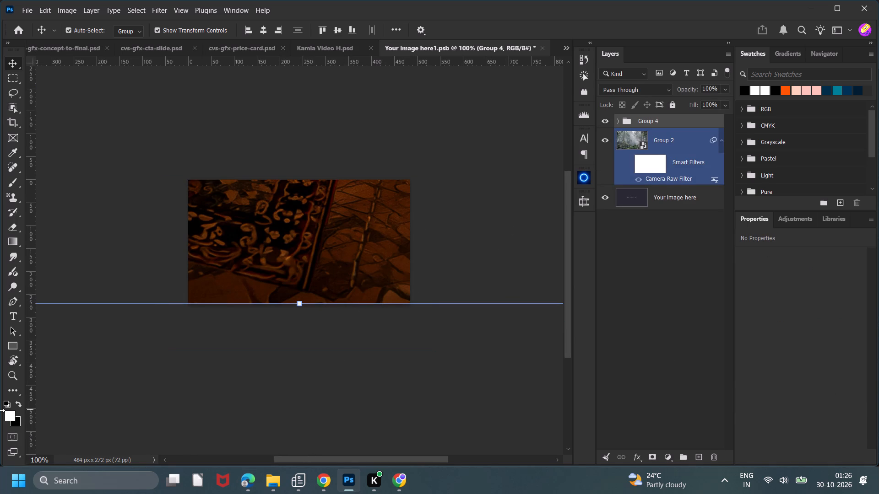
Scale the pasted background group to about 26%, keeping its lower edge on the canvas bottom.
{"action": "key", "text": "ctrl+minus"}
{"action": "key", "text": "ctrl+minus"}
{"action": "scroll", "coordinate": [430, 349], "scroll_direction": "up", "scroll_amount": 16}
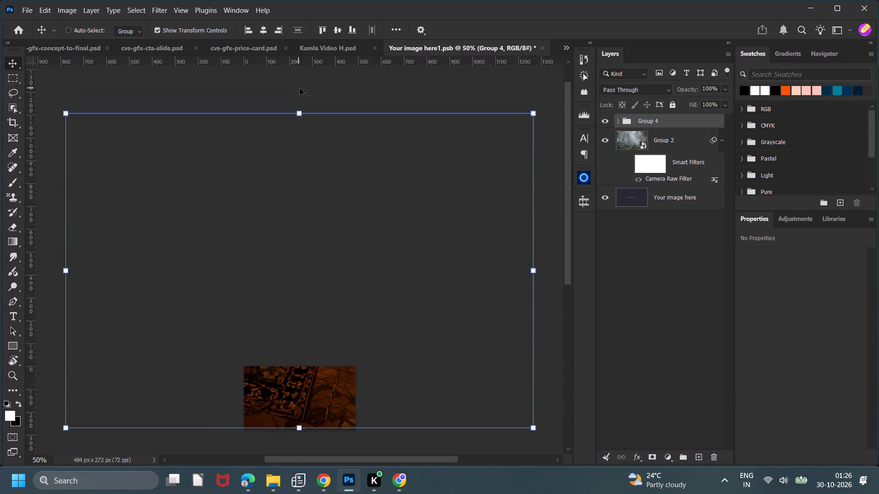
{"action": "left_click_drag", "start_coordinate": [299, 113], "coordinate": [301, 347]}
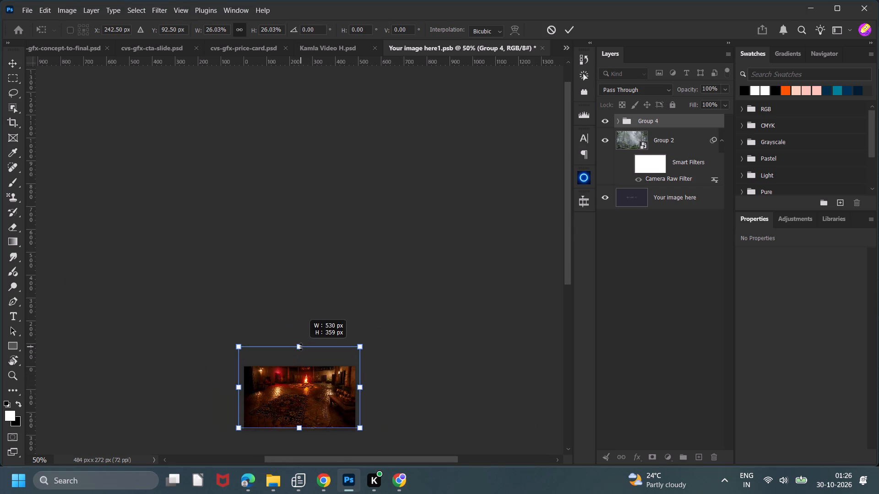
{"action": "left_click_drag", "start_coordinate": [301, 347], "coordinate": [302, 343]}
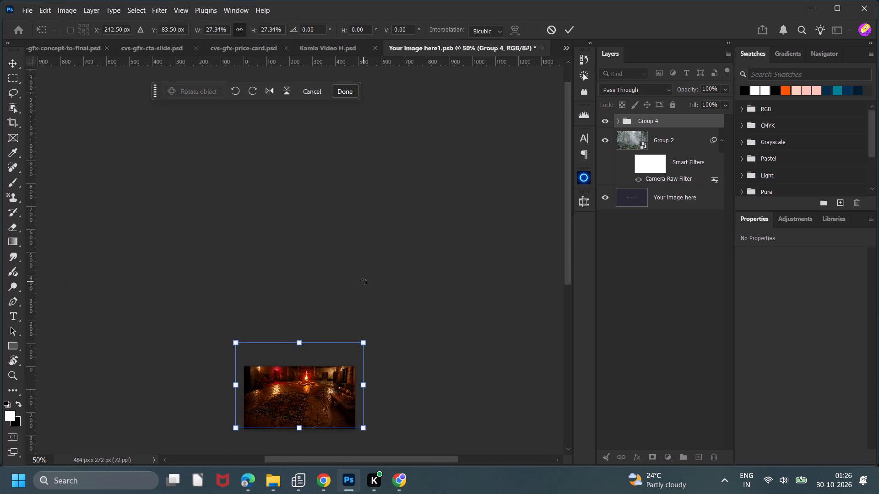
{"action": "scroll", "coordinate": [365, 279], "scroll_direction": "down", "scroll_amount": 6}
{"action": "left_click_drag", "start_coordinate": [300, 286], "coordinate": [299, 289]}
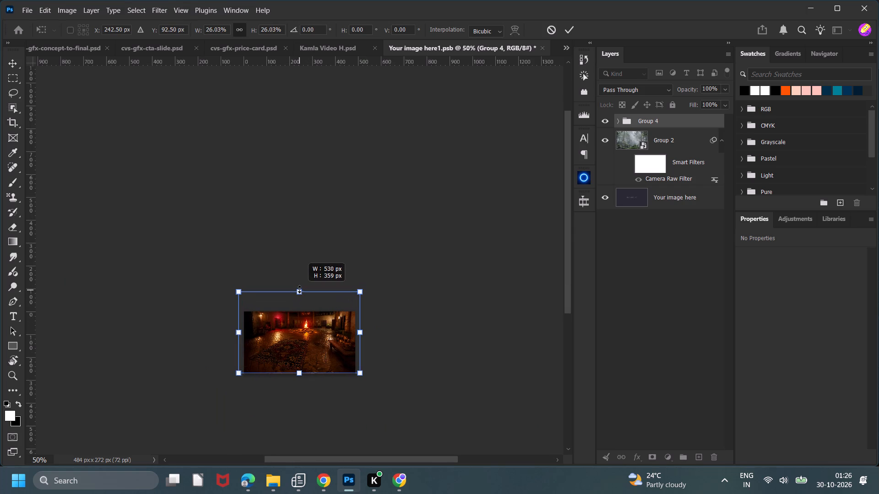
{"action": "left_click_drag", "start_coordinate": [299, 289], "coordinate": [299, 290]}
{"action": "left_click", "coordinate": [573, 29]}
Move the scaled background group down slightly so it sits vertically centred over the canvas.
{"action": "scroll", "coordinate": [421, 242], "scroll_direction": "down", "scroll_amount": 10}
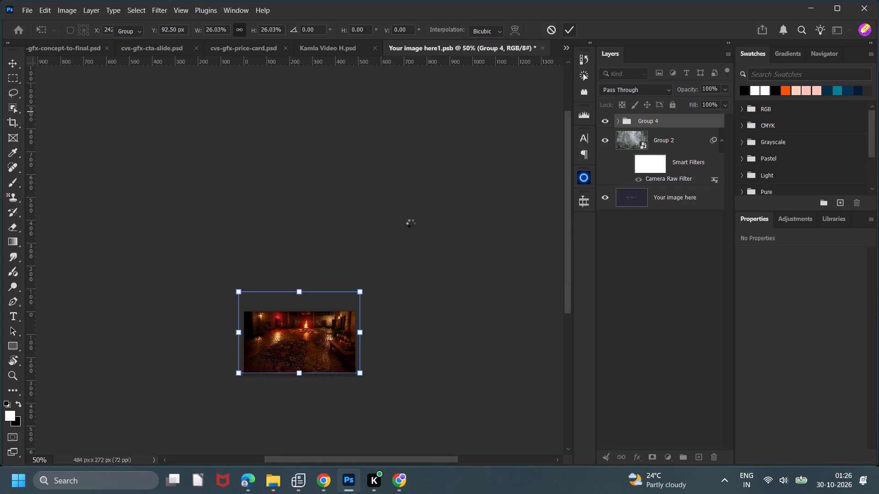
{"action": "scroll", "coordinate": [411, 223], "scroll_direction": "down", "scroll_amount": 7}
{"action": "left_click_drag", "start_coordinate": [331, 196], "coordinate": [332, 207]}
Save and close the 02 Background smart object and return to the cvs-gfx-concept-to-final template.
{"action": "key", "text": "ctrl+s"}
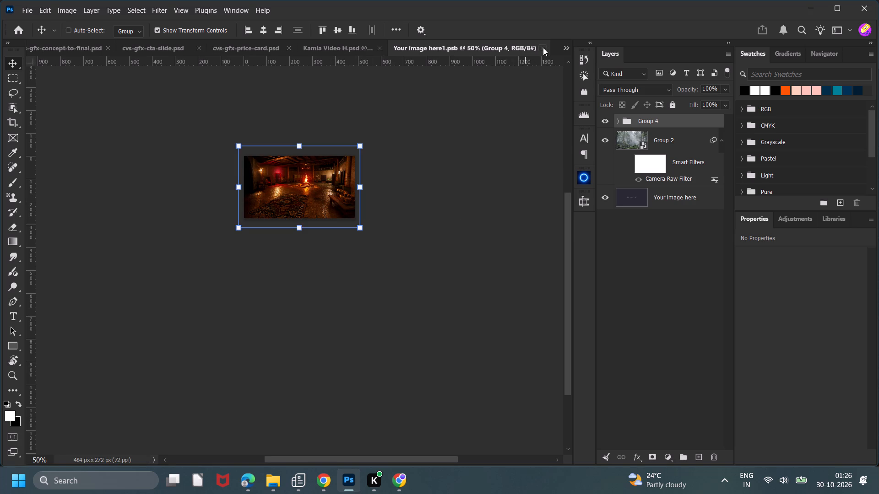
{"action": "left_click", "coordinate": [543, 48]}
{"action": "left_click", "coordinate": [336, 45]}
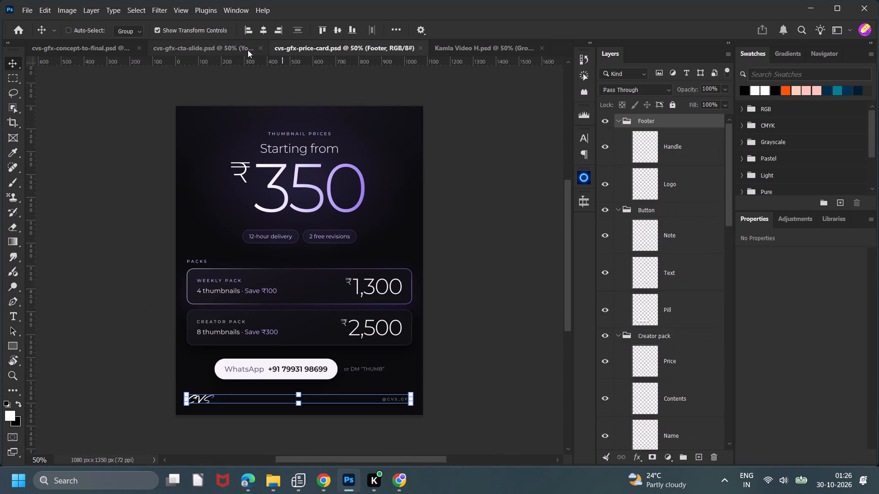
{"action": "left_click", "coordinate": [108, 46]}
{"action": "left_click", "coordinate": [495, 119]}
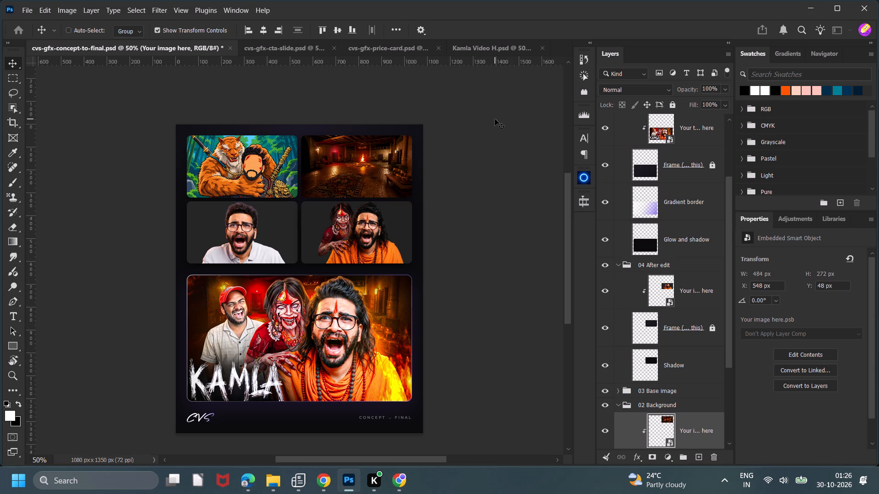
{"action": "left_click", "coordinate": [495, 119]}
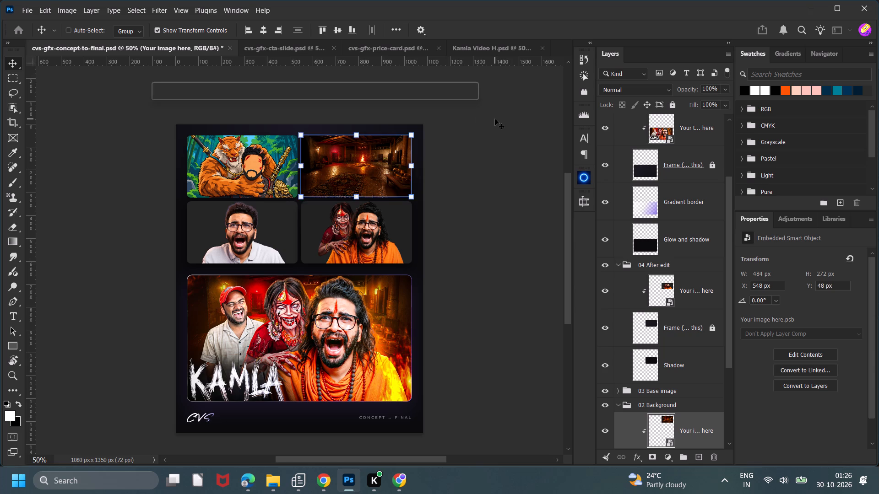
{"action": "left_click", "coordinate": [495, 119]}
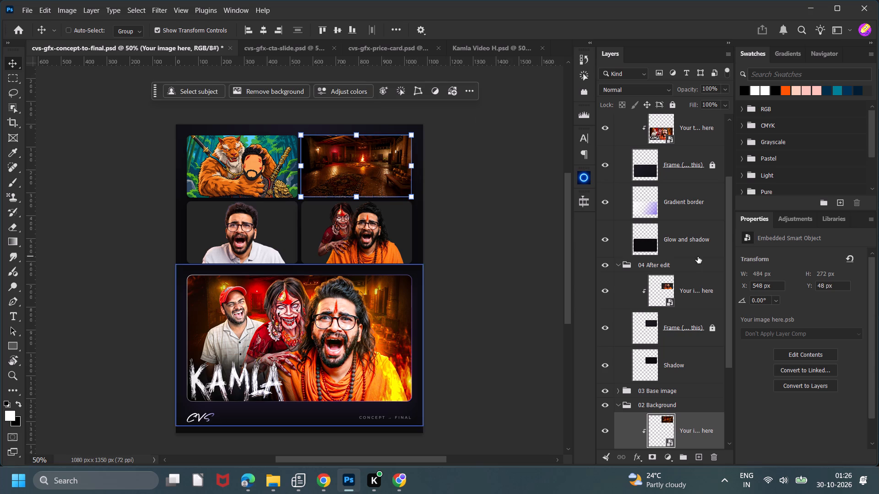
Go through the Final, 04 After edit and 02 Background slot images, collapsing the 02 Background and 04 After edit groups.
{"action": "left_click", "coordinate": [666, 292]}
{"action": "scroll", "coordinate": [632, 249], "scroll_direction": "up", "scroll_amount": 4}
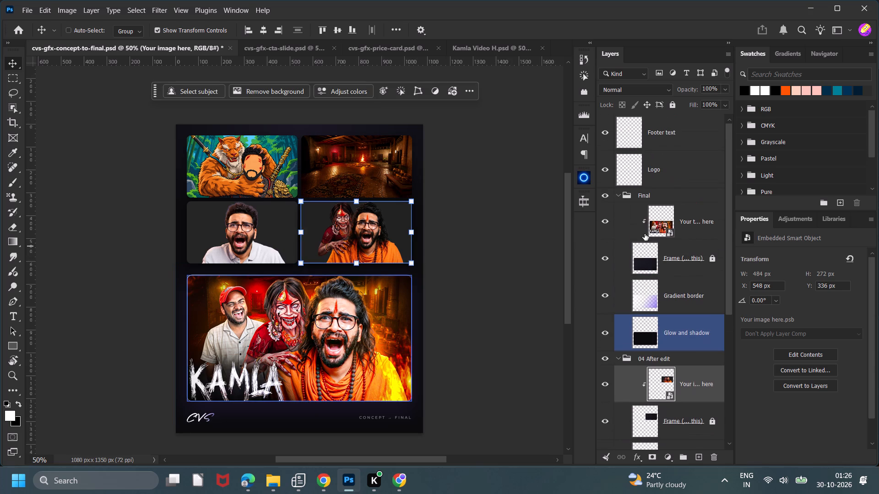
{"action": "left_click", "coordinate": [658, 219]}
{"action": "scroll", "coordinate": [662, 257], "scroll_direction": "down", "scroll_amount": 3}
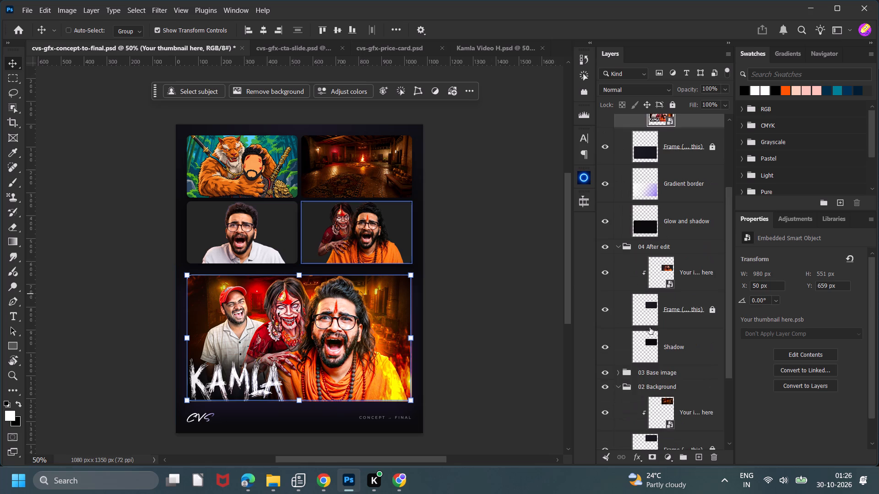
{"action": "scroll", "coordinate": [649, 333], "scroll_direction": "down", "scroll_amount": 4}
{"action": "left_click", "coordinate": [661, 312]}
{"action": "scroll", "coordinate": [660, 322], "scroll_direction": "down", "scroll_amount": 3}
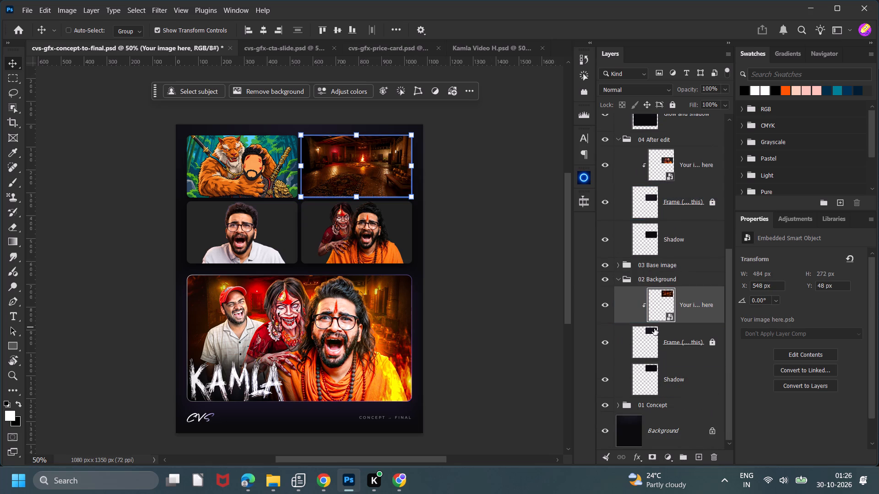
{"action": "left_click", "coordinate": [622, 277]}
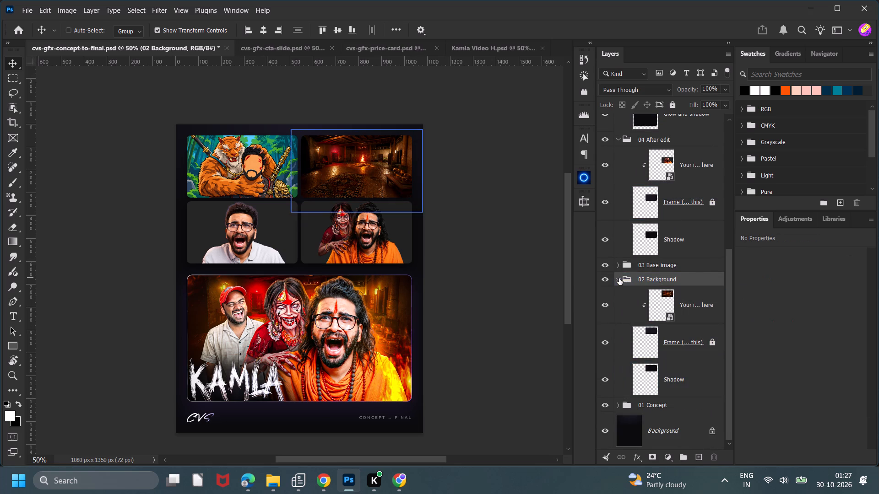
{"action": "left_click", "coordinate": [618, 279]}
{"action": "left_click", "coordinate": [617, 251]}
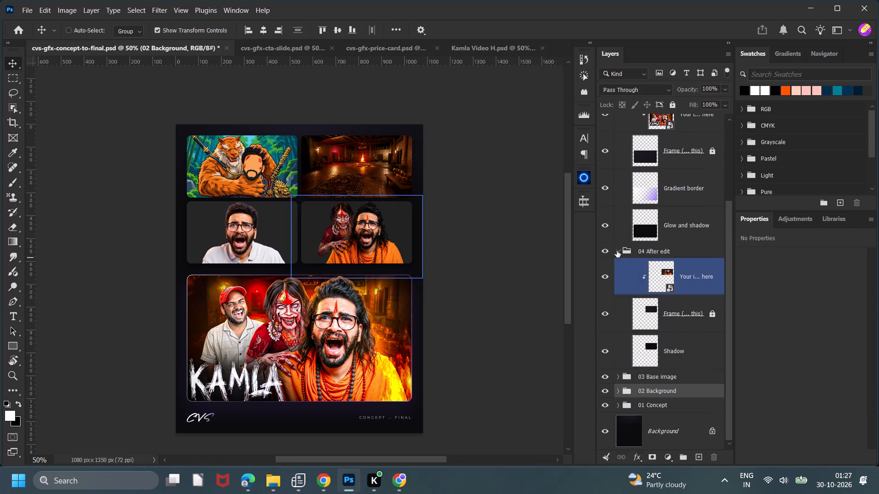
Expand the 01 Concept group and open its tiger artwork smart object for editing.
{"action": "left_click", "coordinate": [621, 397]}
{"action": "scroll", "coordinate": [633, 381], "scroll_direction": "down", "scroll_amount": 4}
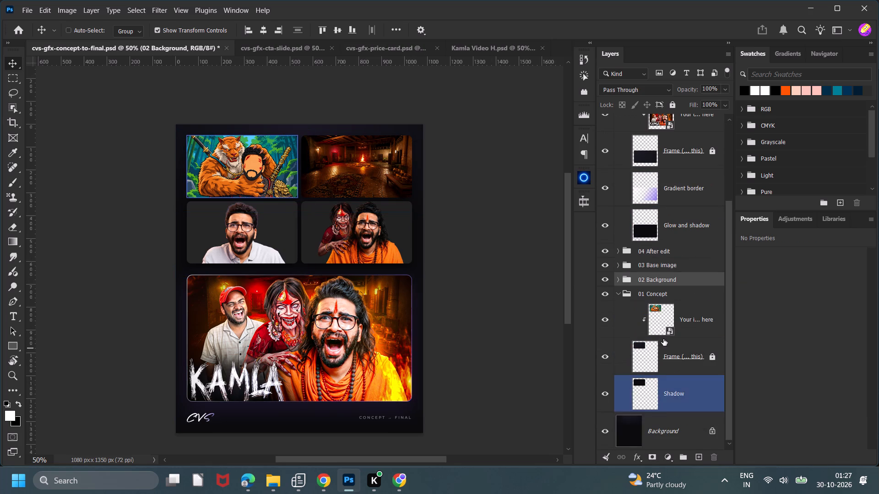